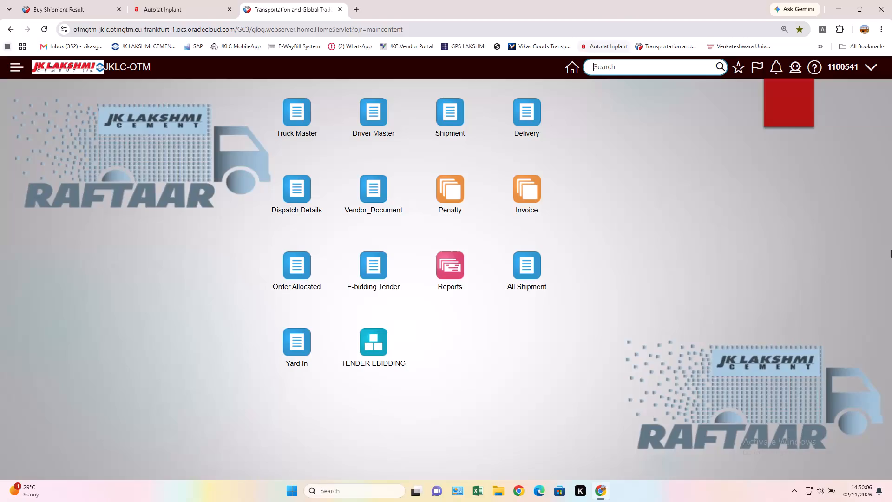
Look up the E-bidding Tender list with an unfiltered search, and return to the home page.
click(367, 266)
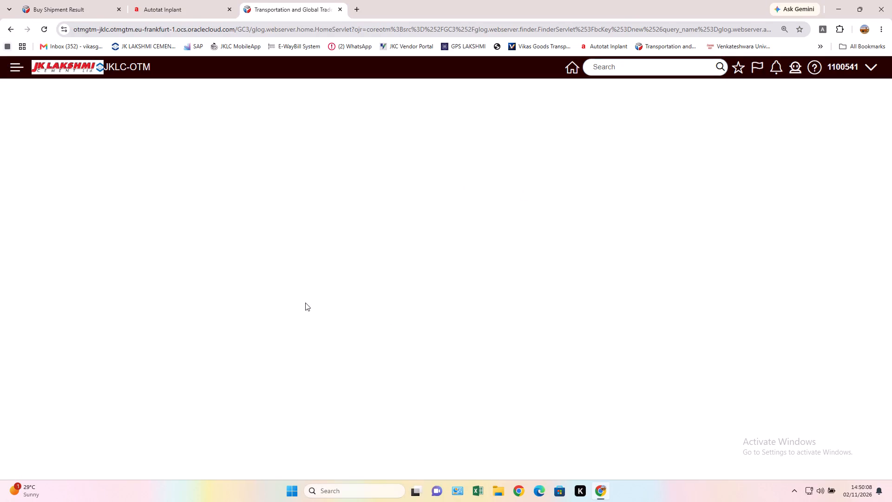
click(26, 474)
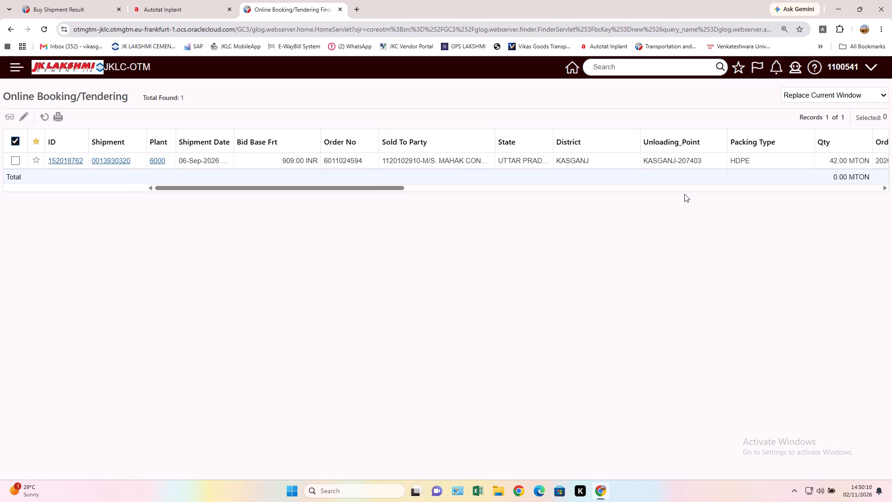
click(568, 69)
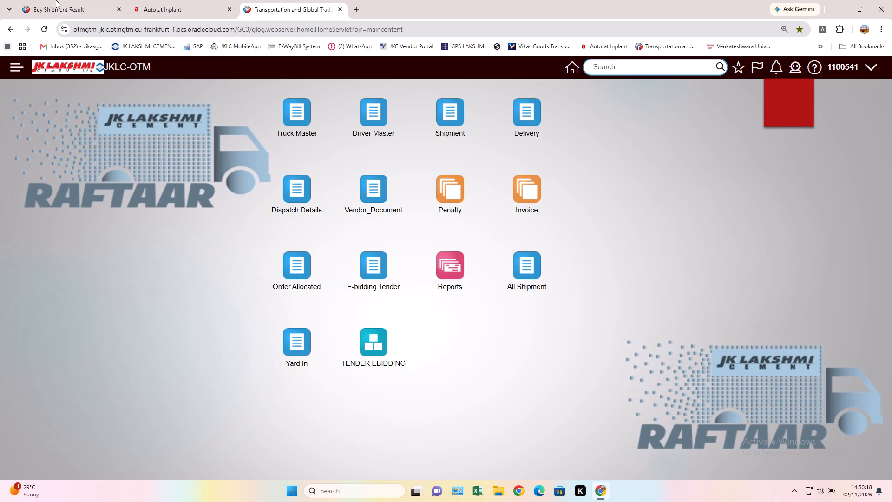
Reload the buy shipment list in the Buy Shipment browser tab by running an unfiltered Shipment search.
click(81, 0)
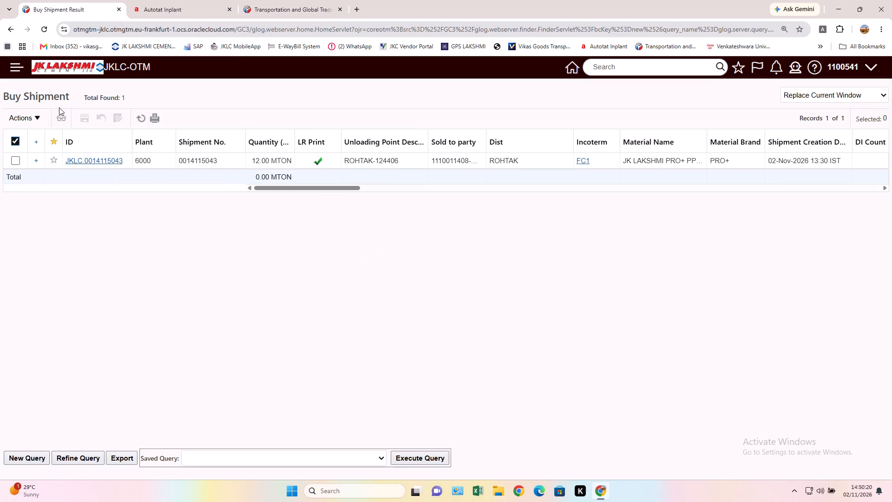
click(141, 119)
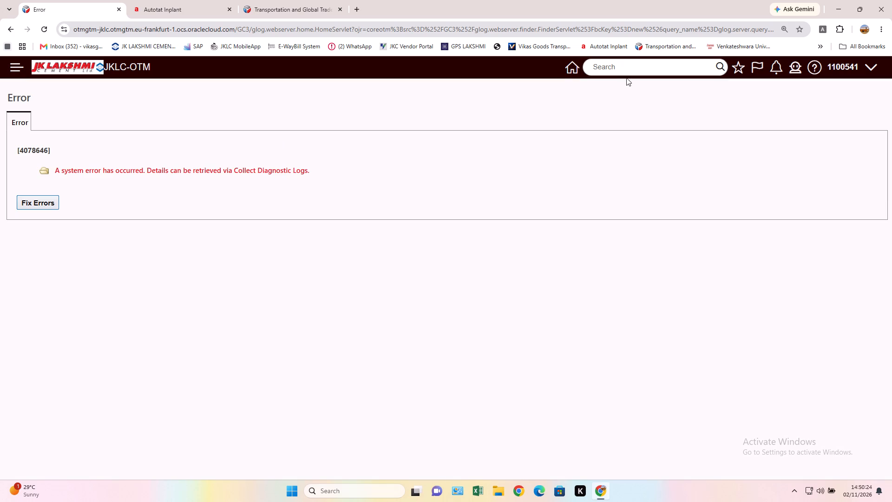
click(567, 63)
click(446, 109)
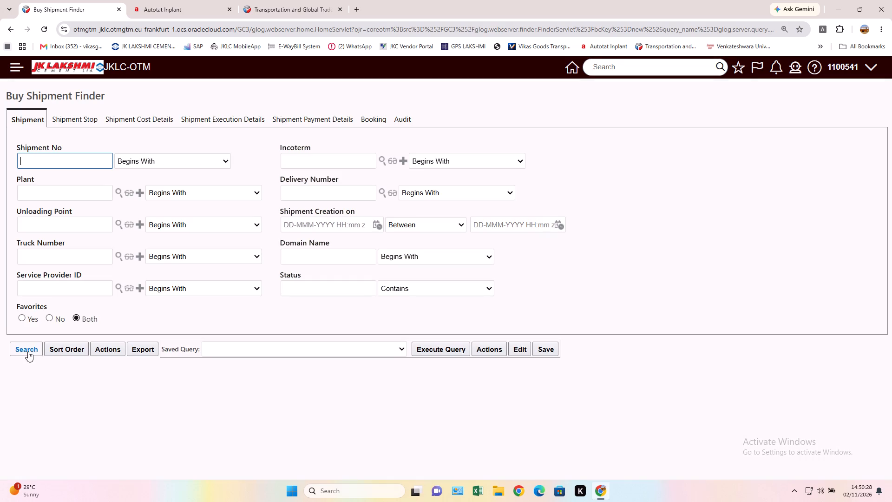
click(29, 350)
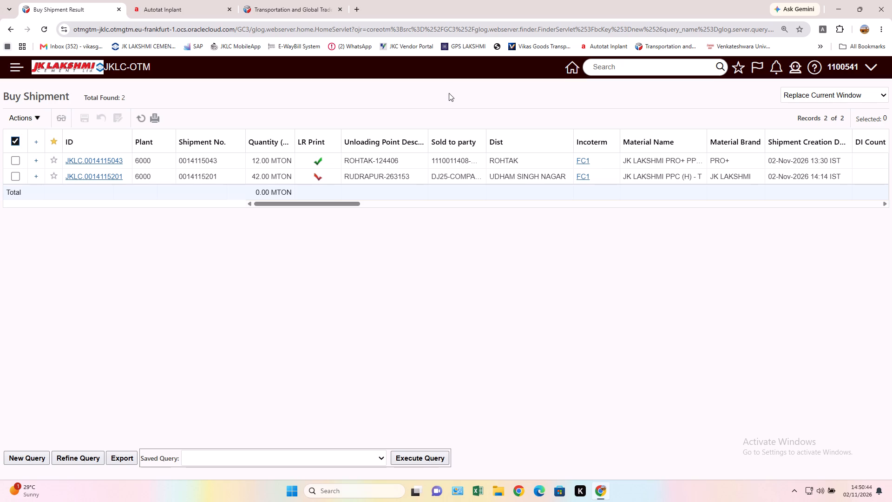
Start a mass update of shipment JKLC.0014115201 and enter a truck number beginning with HR.
click(15, 178)
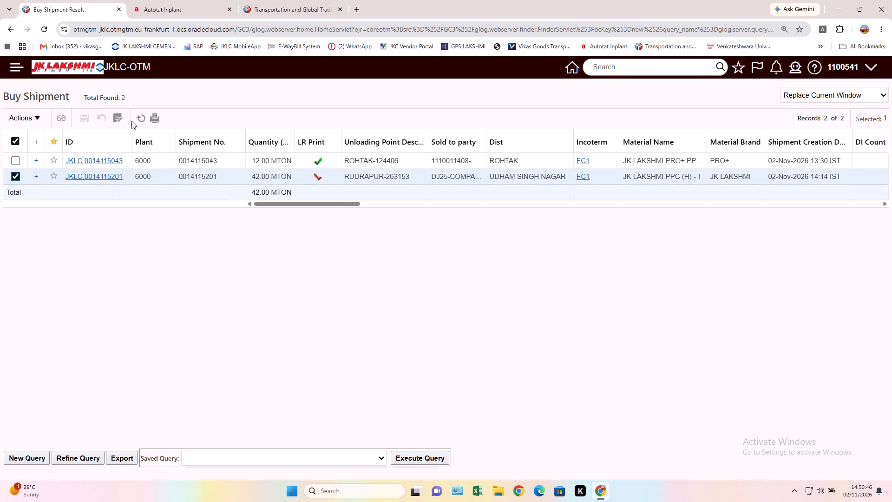
click(117, 117)
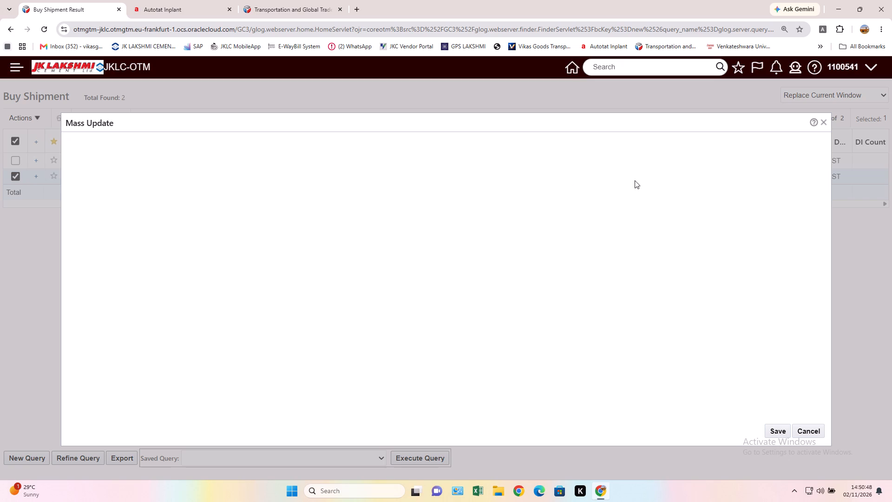
click(534, 190)
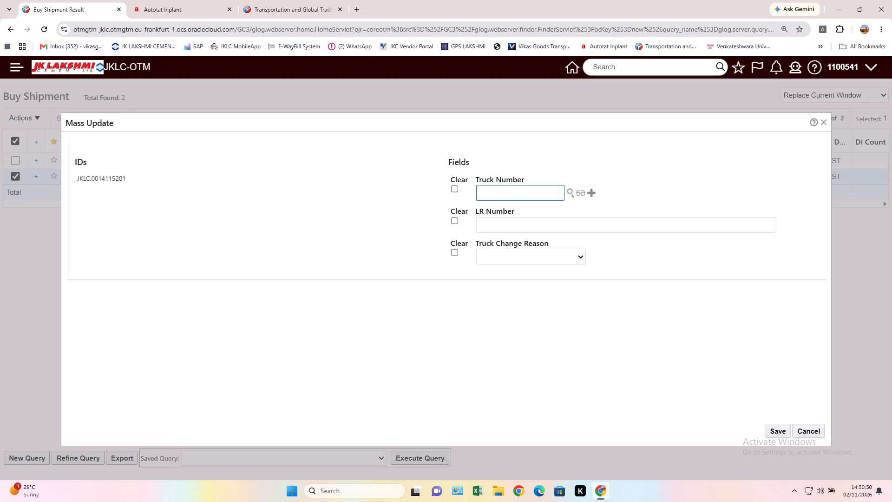
text(HR)
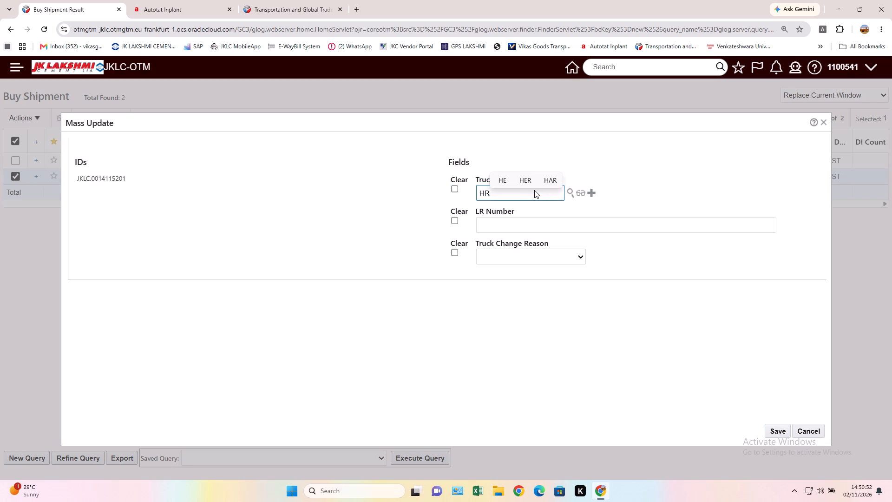
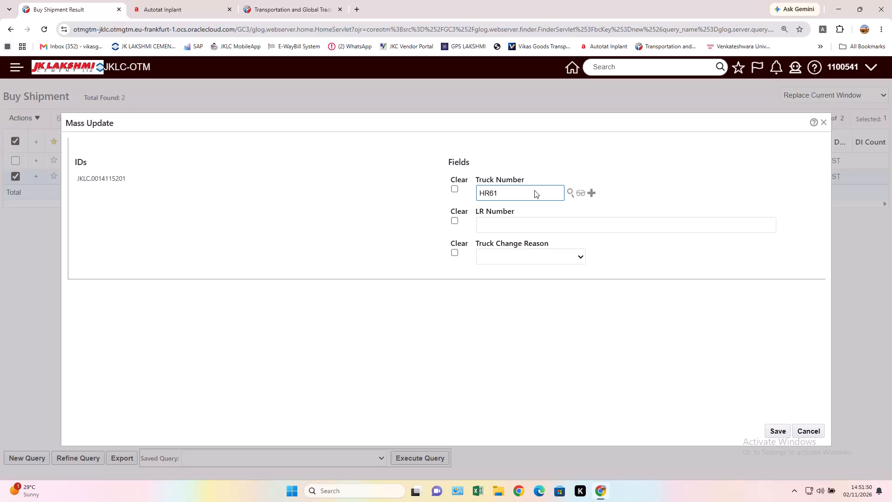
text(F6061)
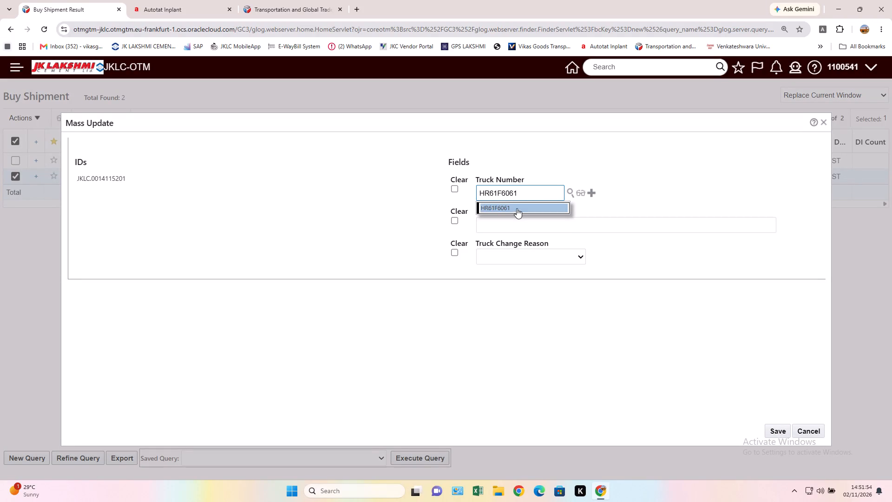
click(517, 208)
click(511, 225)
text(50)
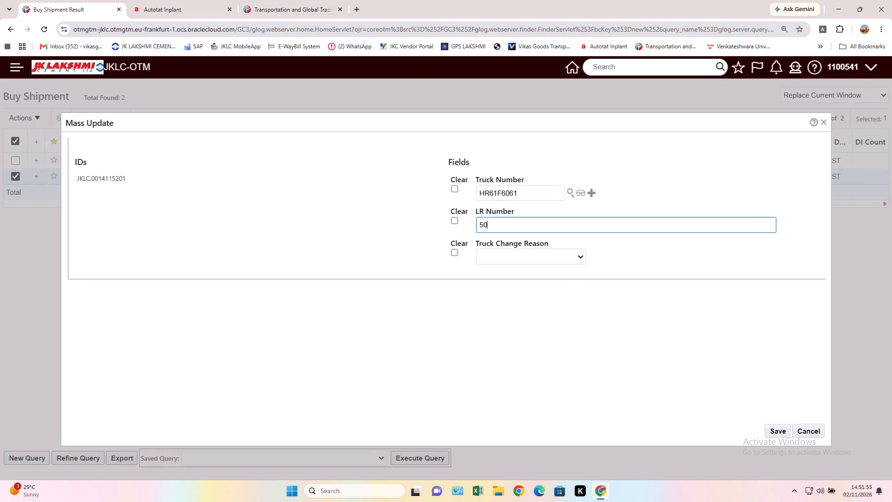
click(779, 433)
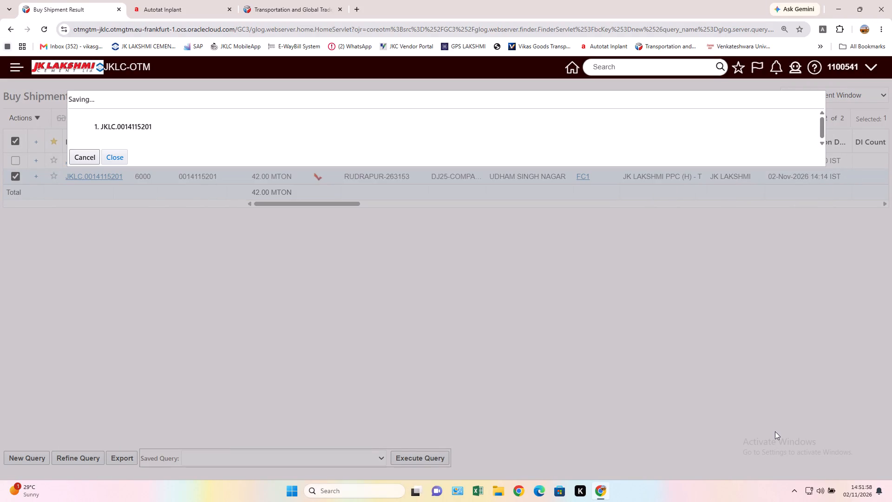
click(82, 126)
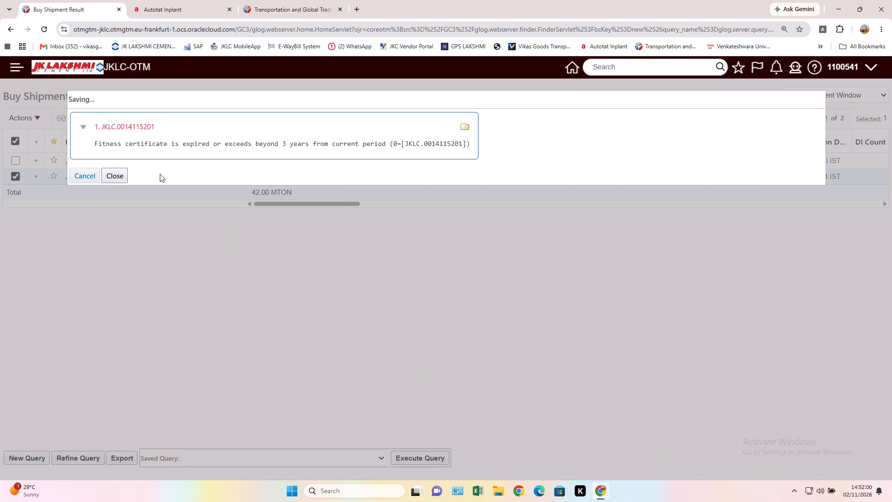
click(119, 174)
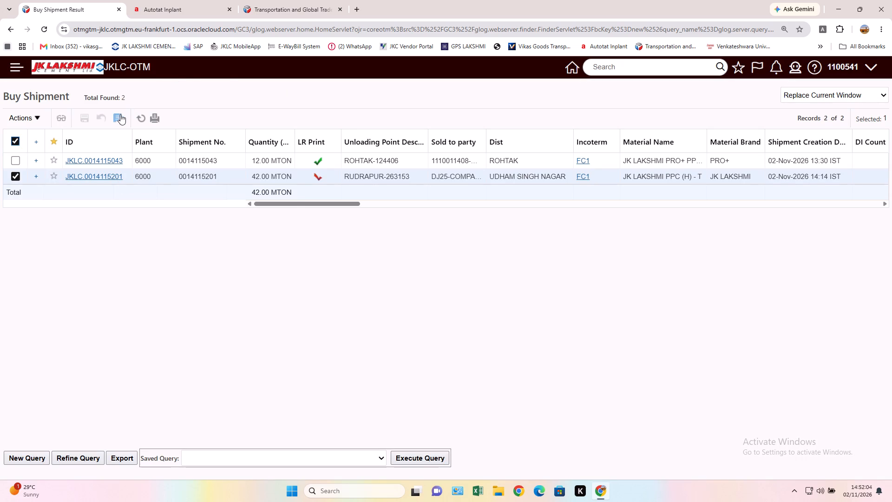
click(119, 115)
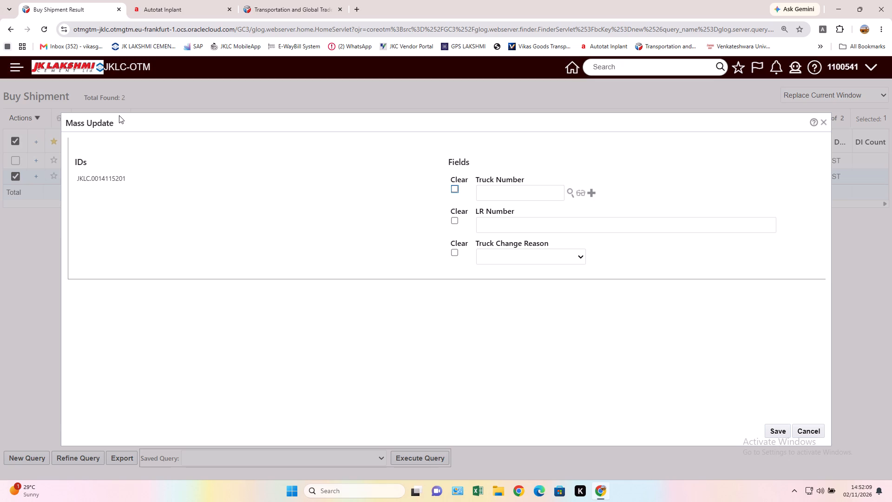
text(HR)
click(530, 198)
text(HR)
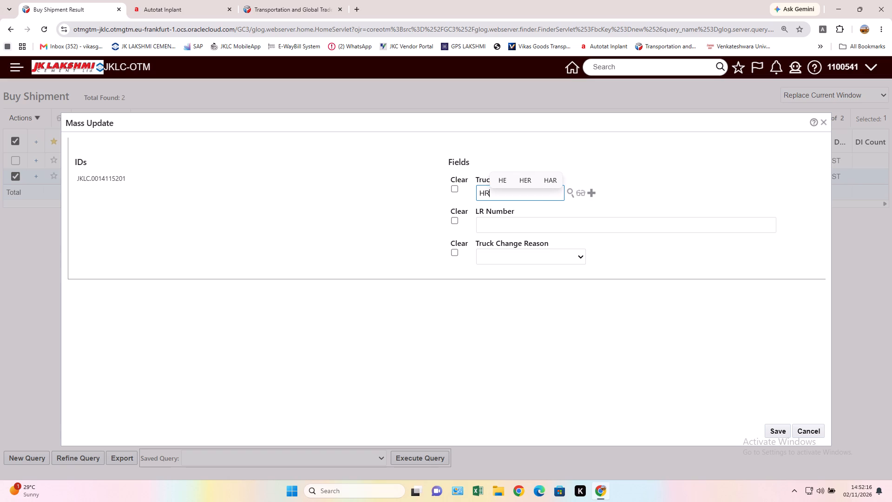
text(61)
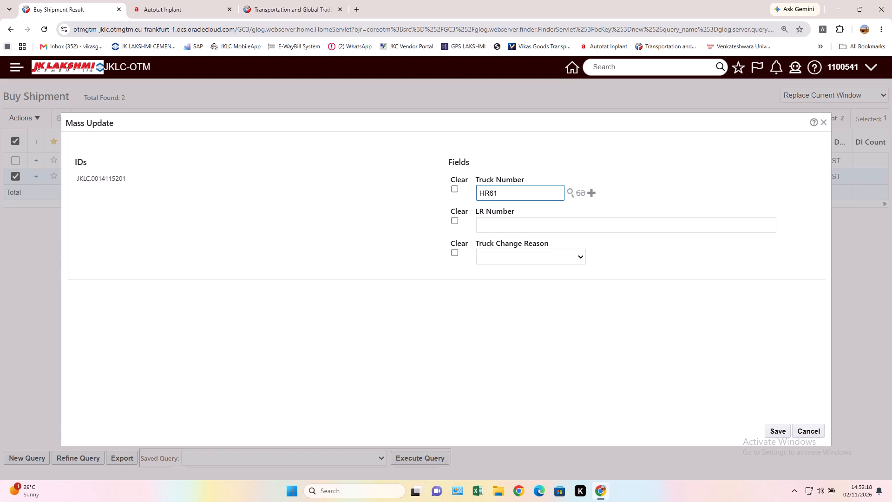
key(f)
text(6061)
click(531, 212)
click(525, 223)
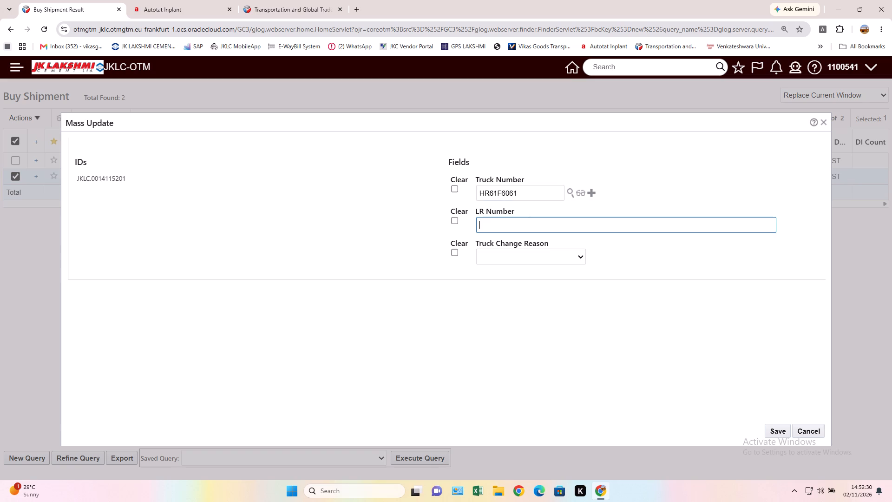
text(50)
Switch to the Autotat Inplant browser tab to check the direct orders assigned at the Jharli plant.
click(182, 0)
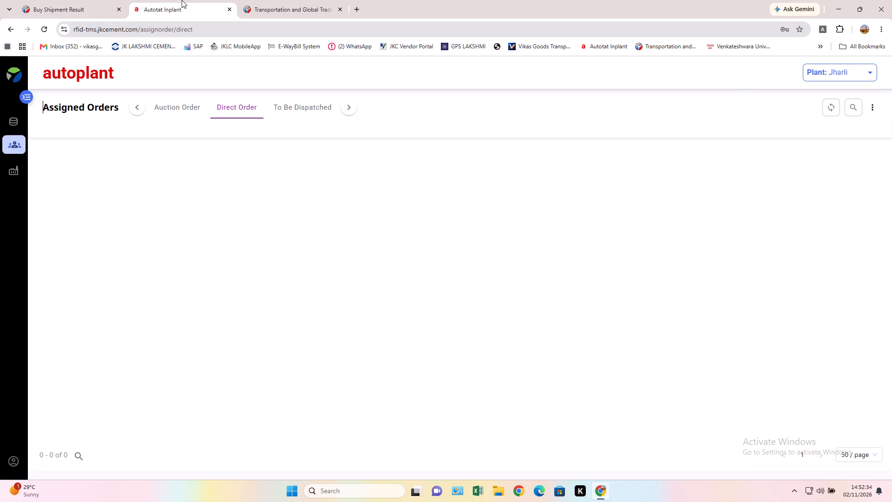
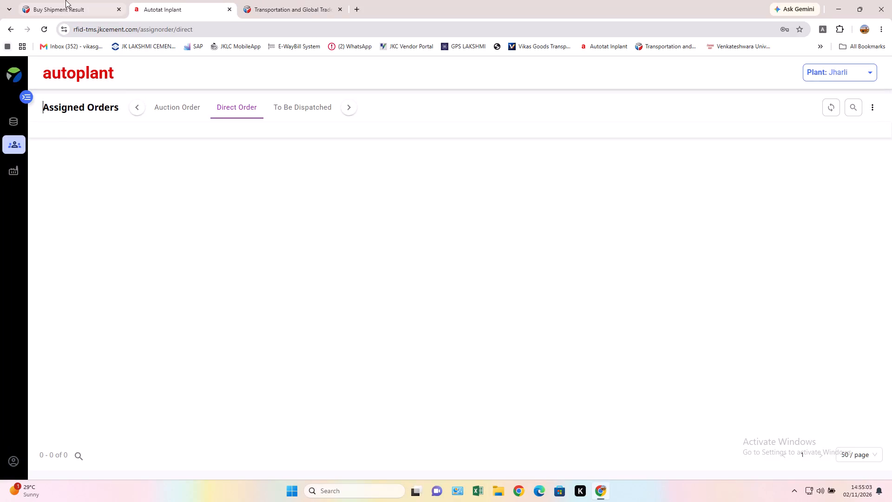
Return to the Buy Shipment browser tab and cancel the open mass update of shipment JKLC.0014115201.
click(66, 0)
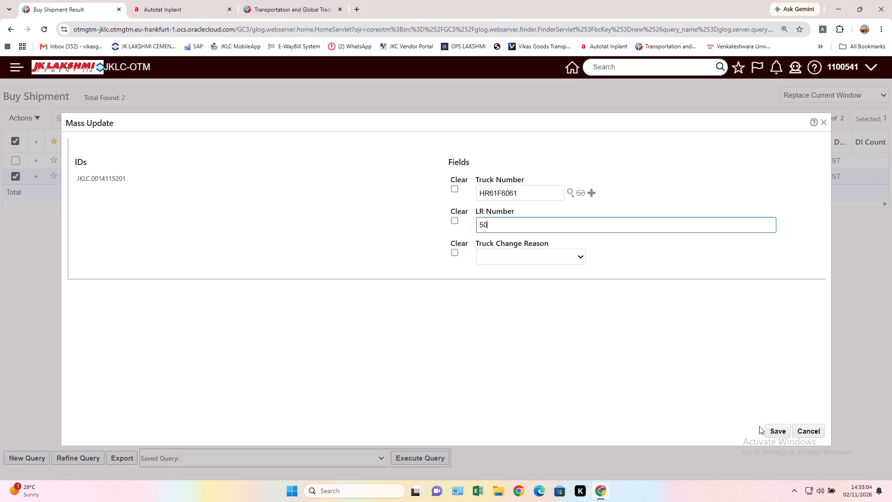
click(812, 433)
click(574, 69)
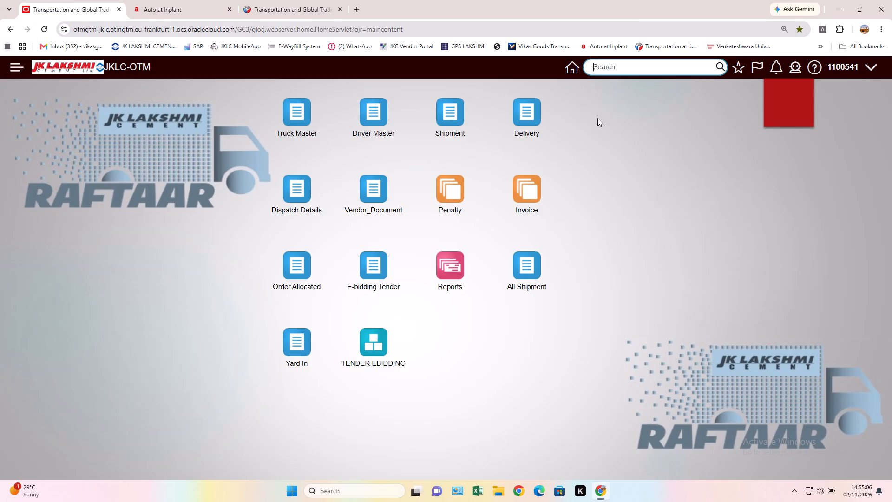
click(301, 118)
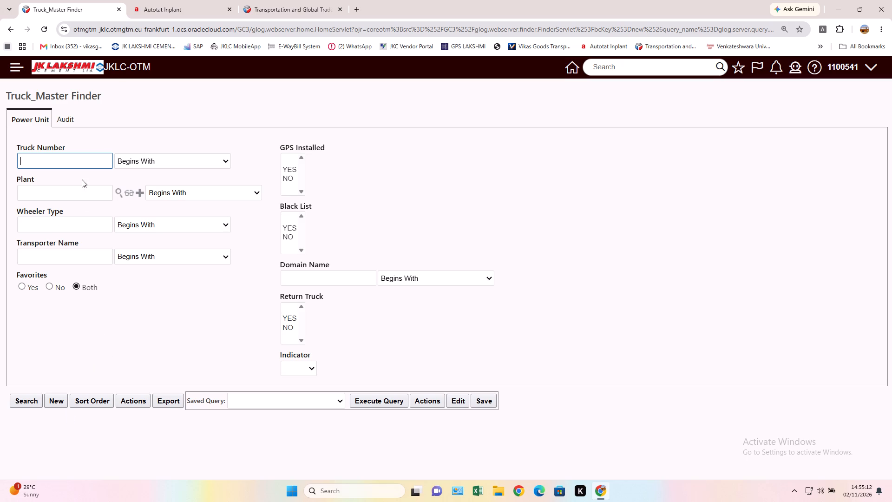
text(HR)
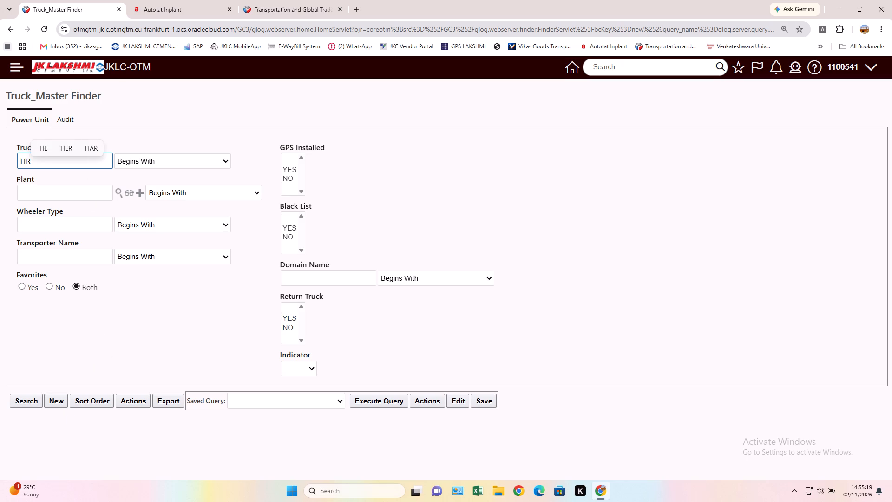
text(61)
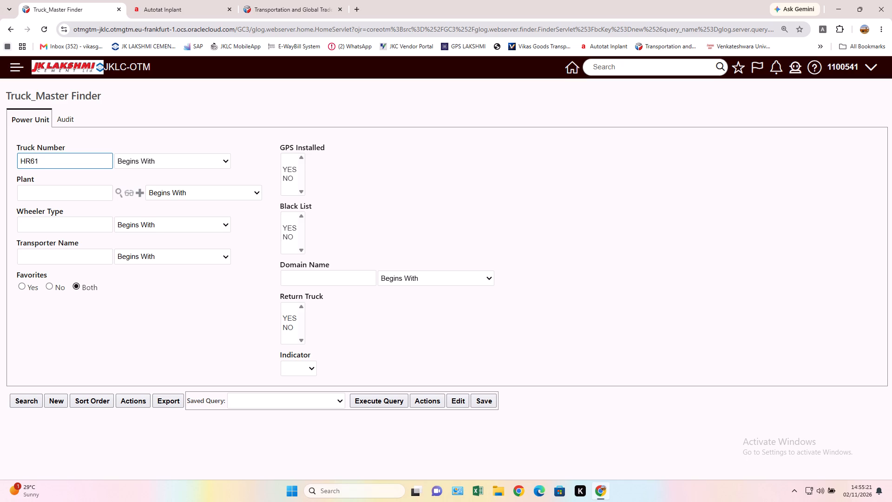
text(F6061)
click(27, 399)
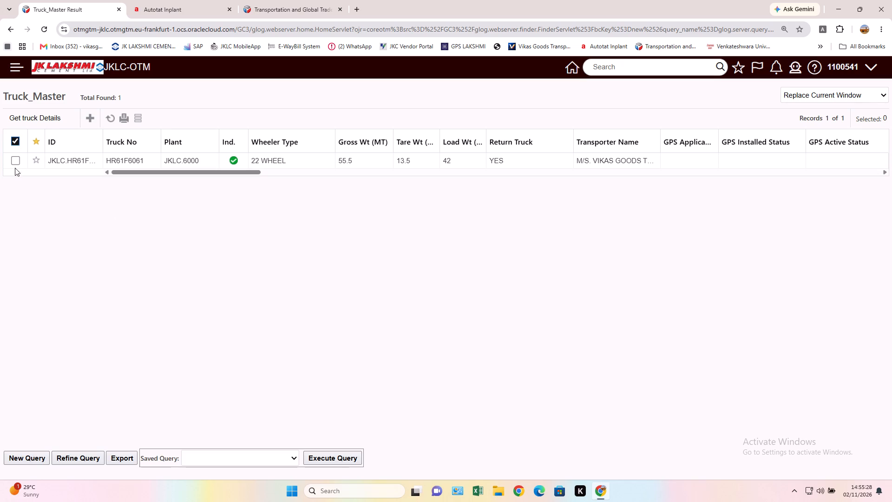
click(13, 161)
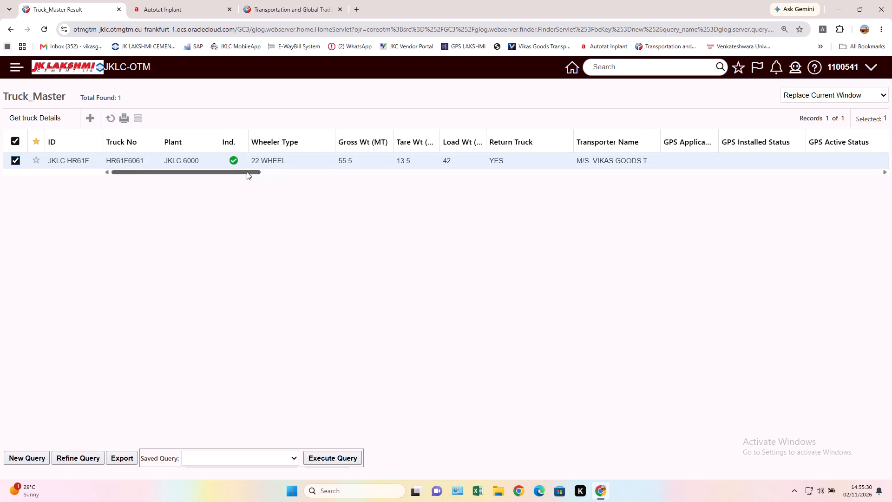
drag(247, 172, 278, 172)
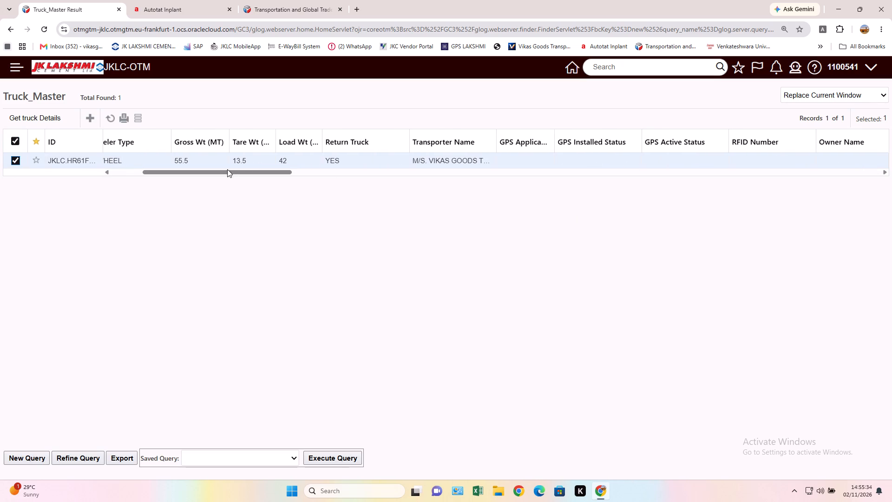
drag(247, 171, 360, 171)
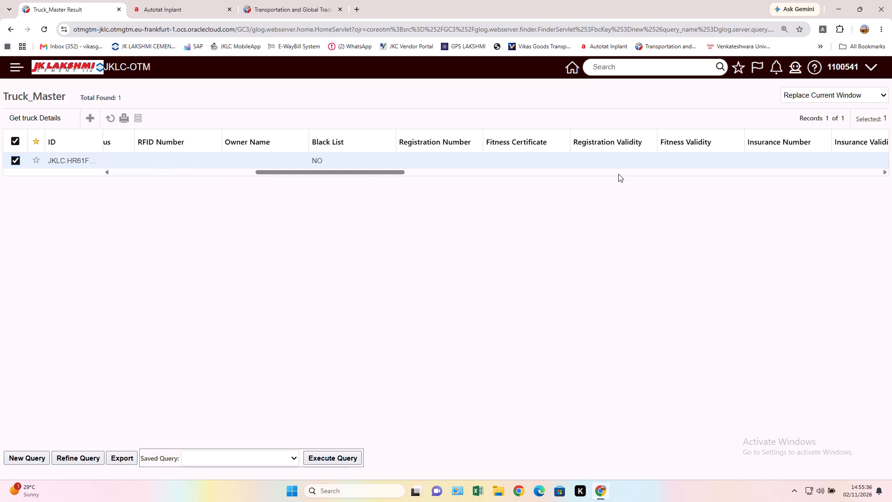
triple_click(609, 157)
triple_click(599, 167)
triple_click(599, 164)
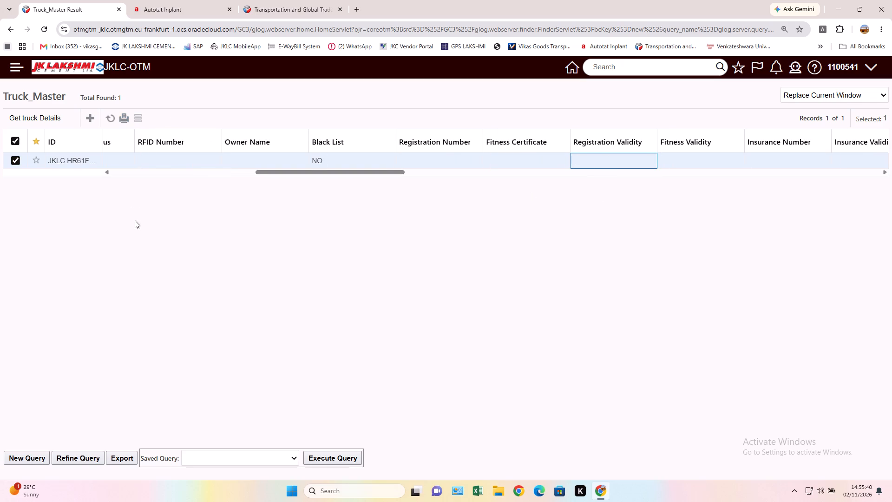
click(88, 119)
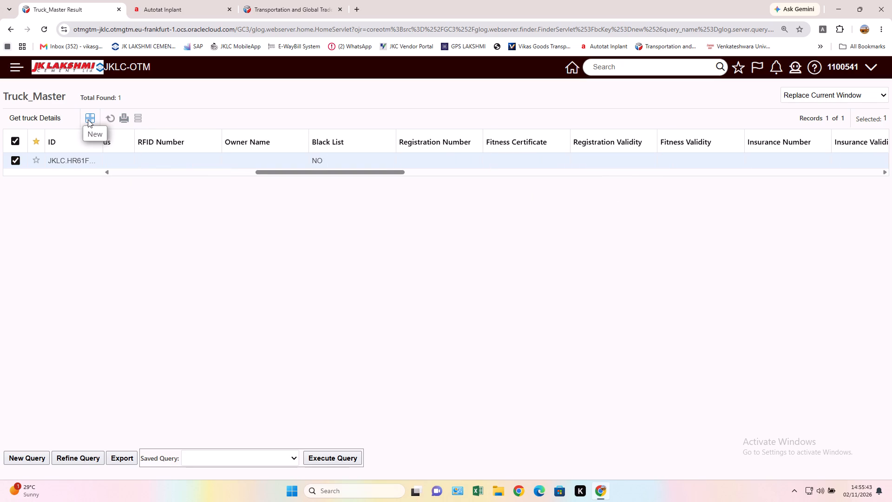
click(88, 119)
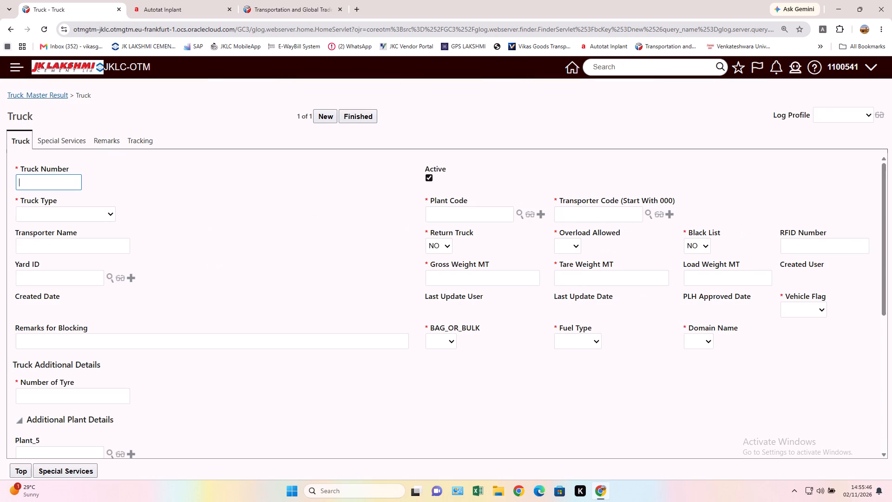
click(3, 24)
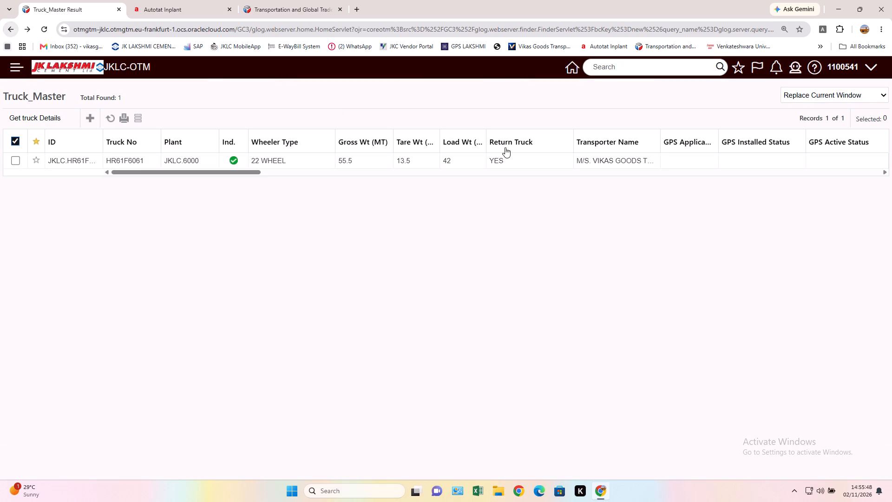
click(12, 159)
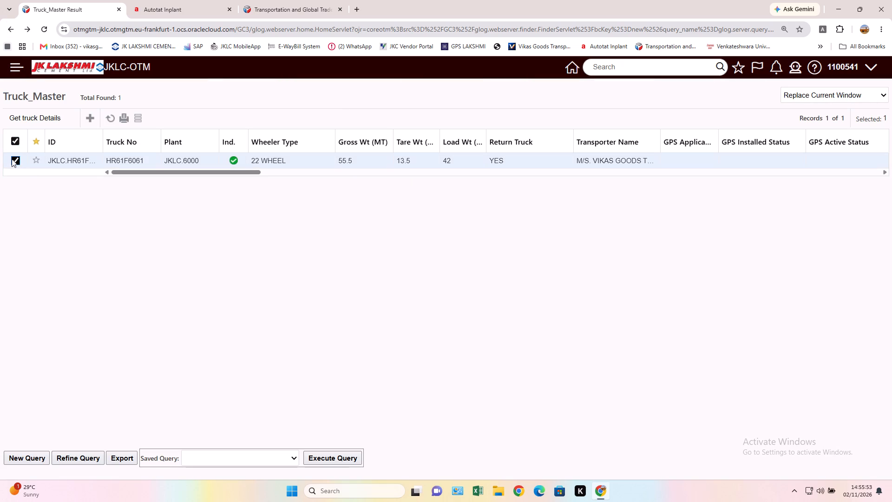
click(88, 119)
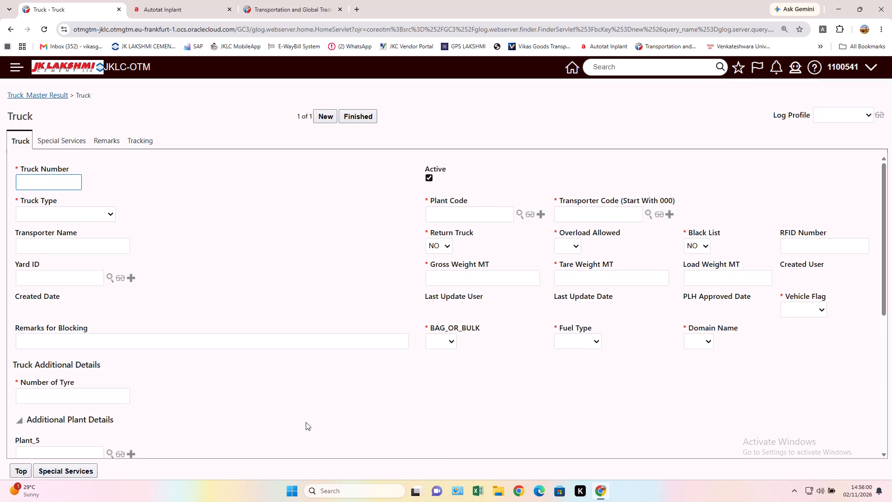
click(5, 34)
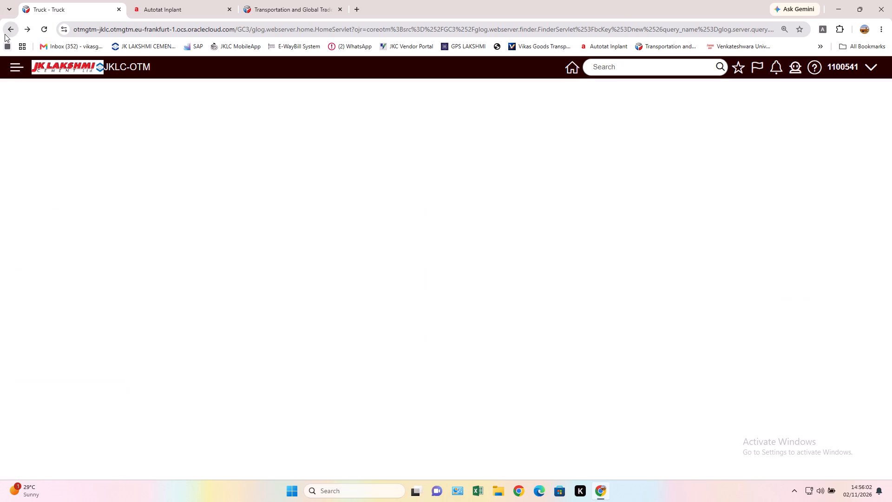
click(14, 161)
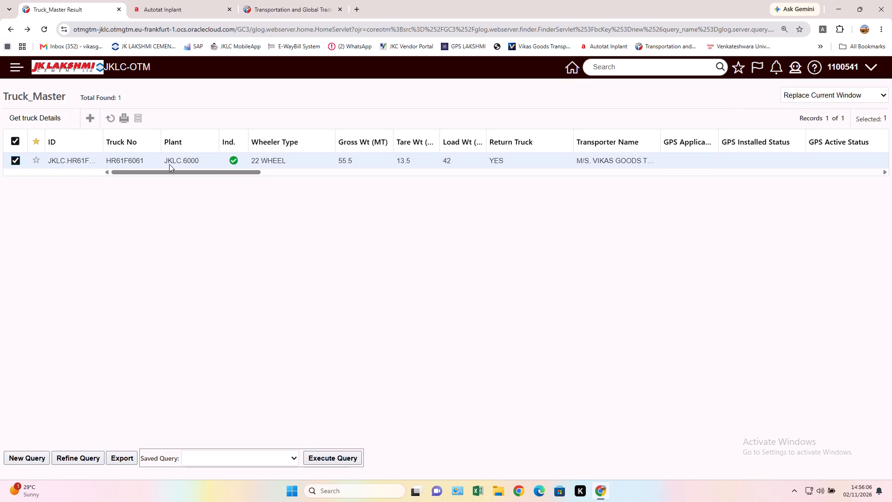
click(119, 161)
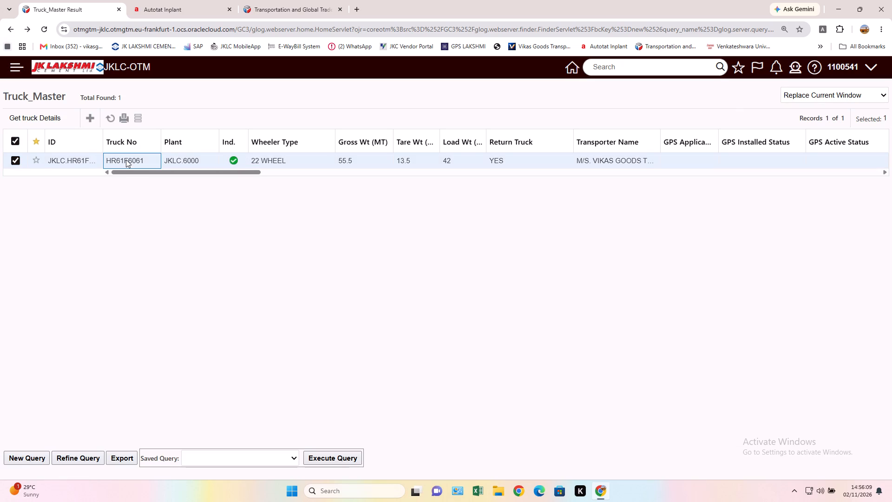
triple_click(127, 159)
click(125, 196)
click(138, 119)
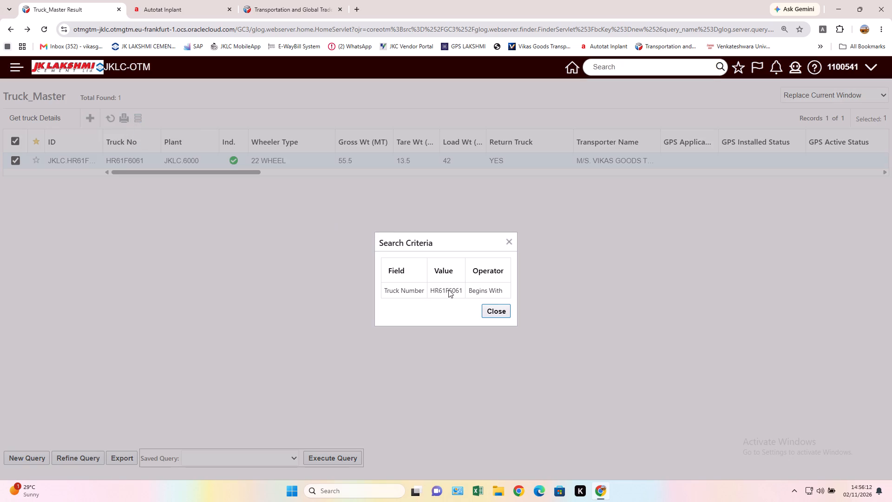
click(489, 310)
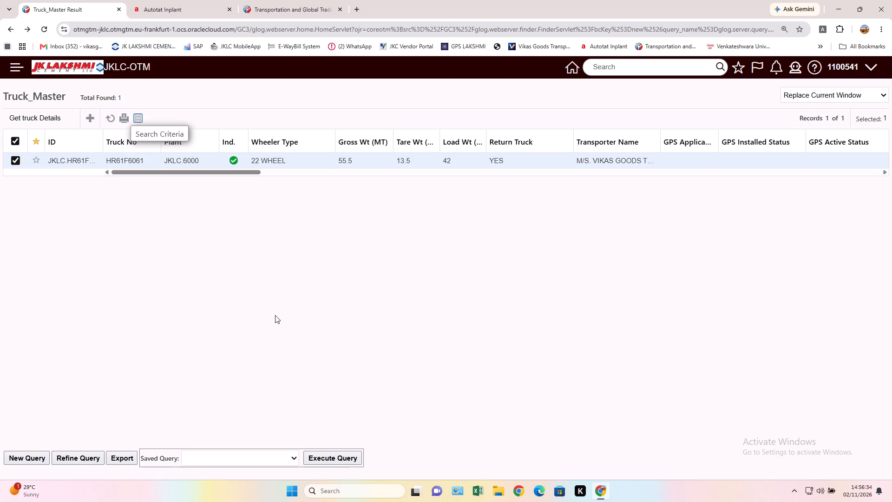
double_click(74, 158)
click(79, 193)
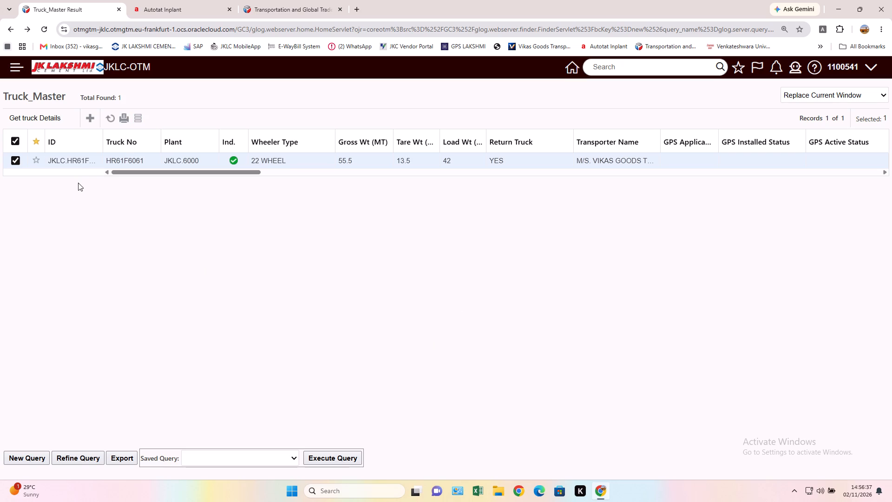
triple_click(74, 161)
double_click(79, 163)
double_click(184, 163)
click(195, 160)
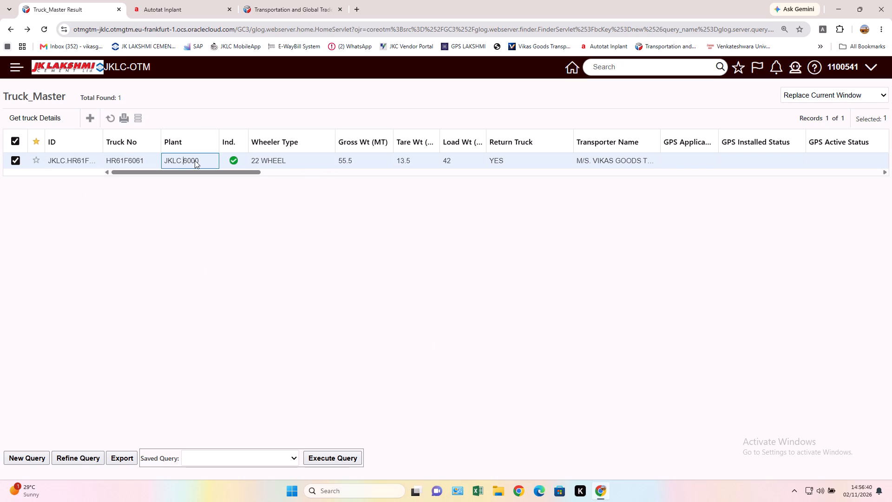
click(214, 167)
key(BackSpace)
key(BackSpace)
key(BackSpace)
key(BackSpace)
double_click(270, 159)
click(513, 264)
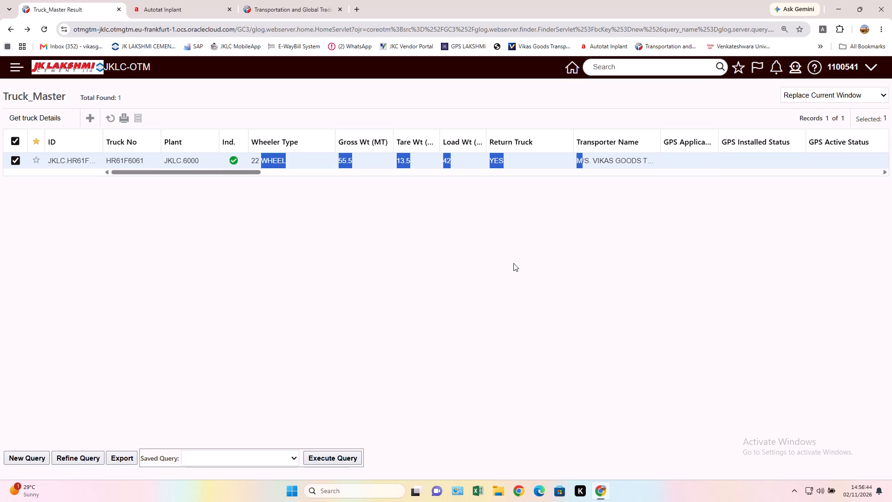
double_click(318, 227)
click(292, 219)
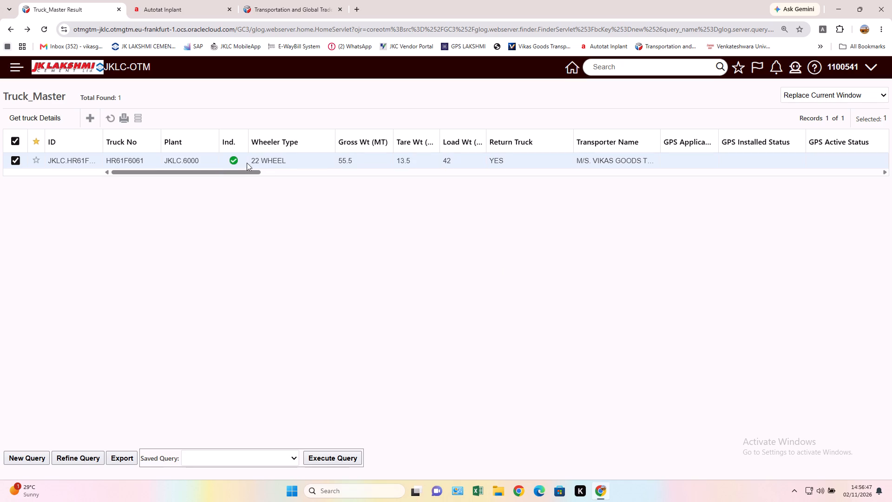
drag(259, 173, 426, 172)
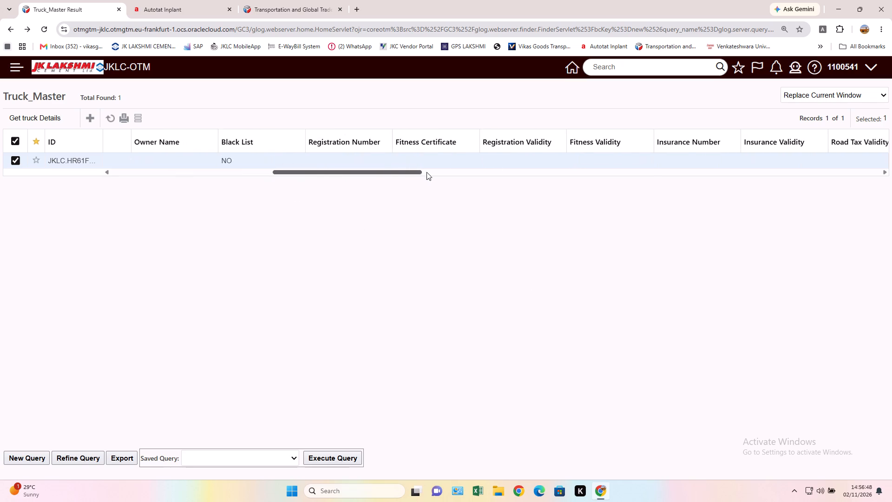
drag(426, 172, 805, 176)
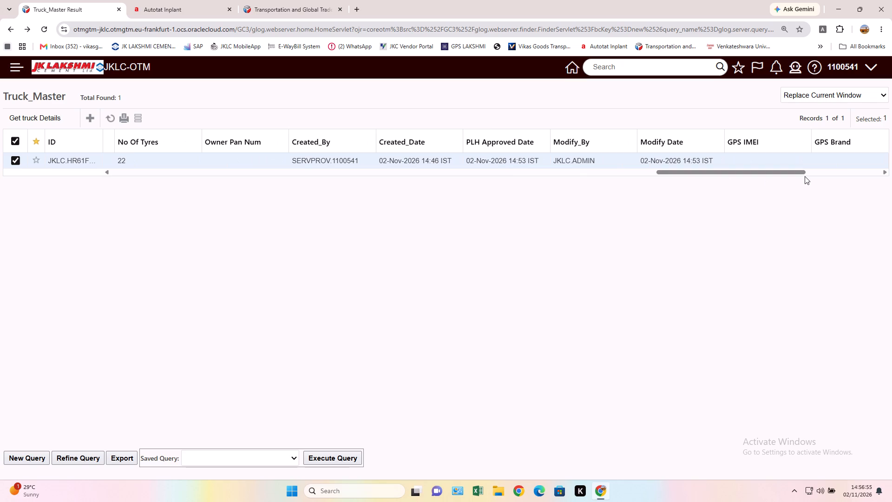
double_click(436, 163)
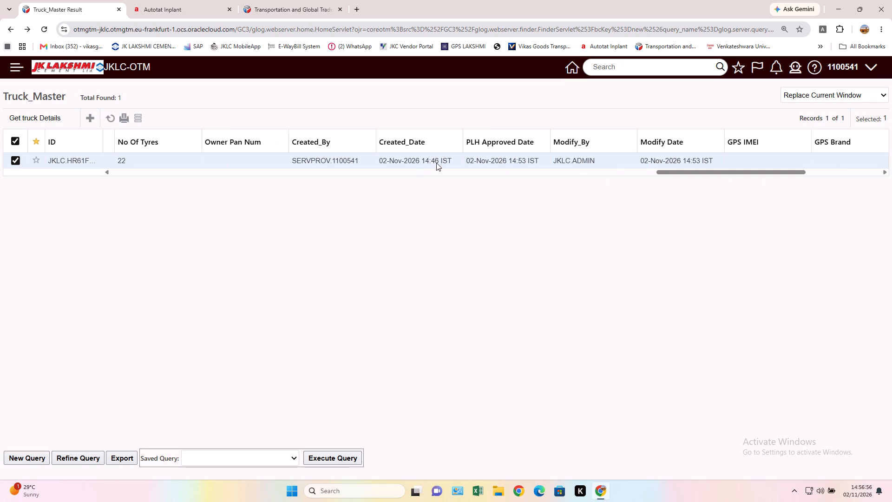
click(436, 163)
drag(712, 171, 138, 173)
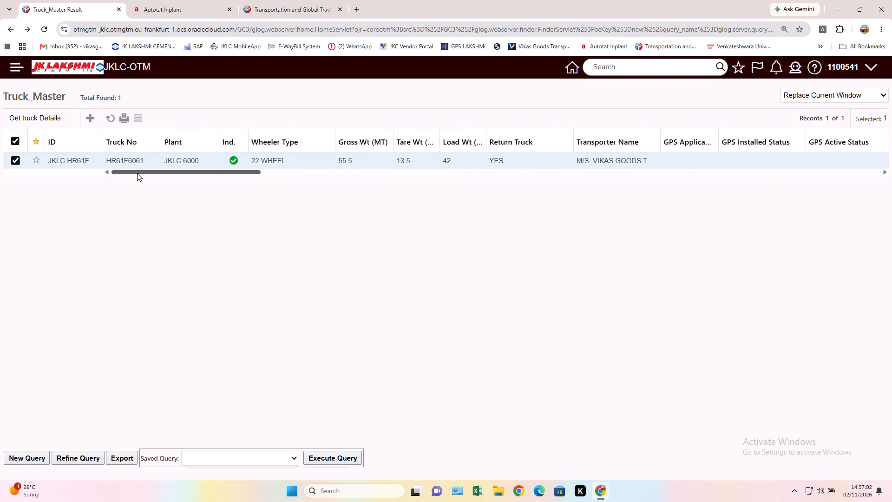
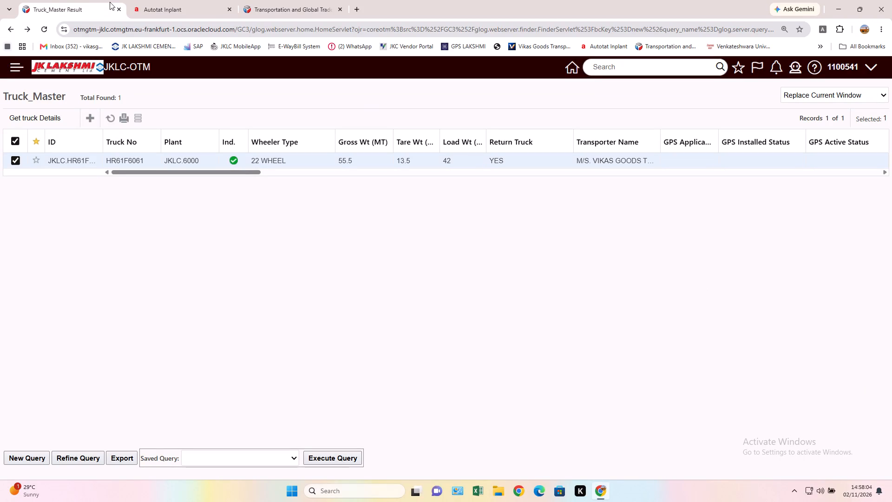
Return to the shipment page in the Transportation and Global Trade tab and load the Buy Shipment results.
click(281, 1)
click(465, 123)
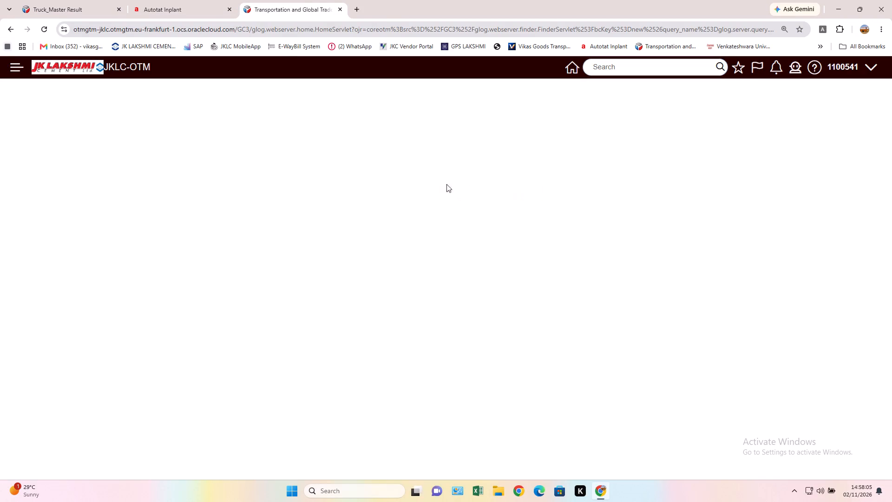
click(26, 349)
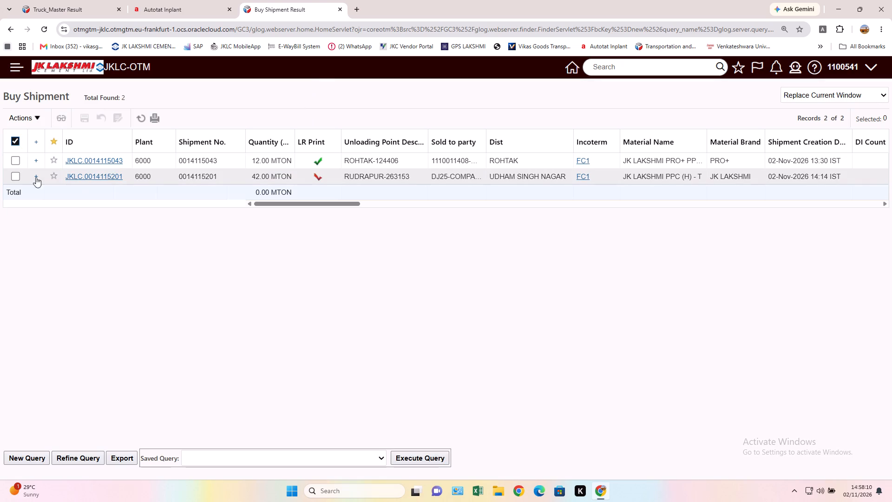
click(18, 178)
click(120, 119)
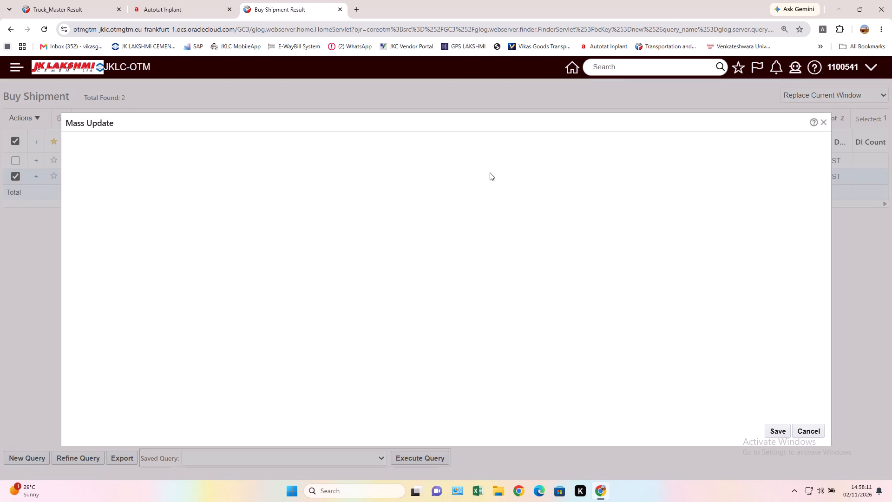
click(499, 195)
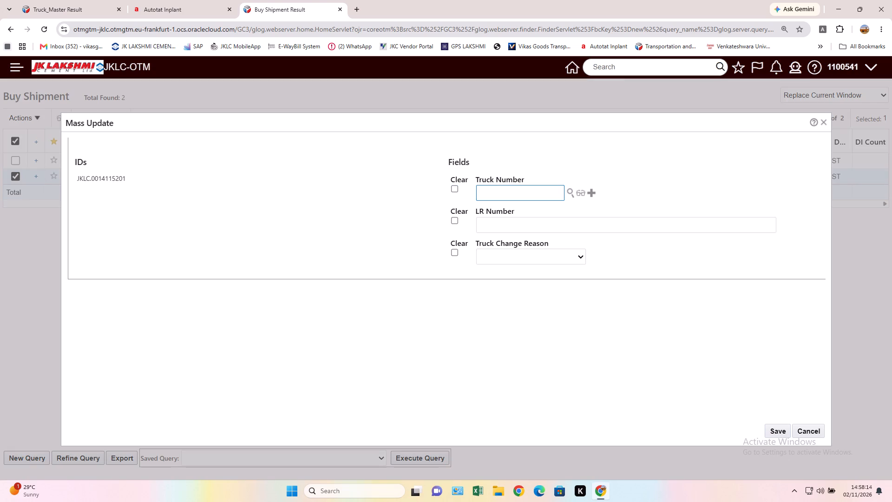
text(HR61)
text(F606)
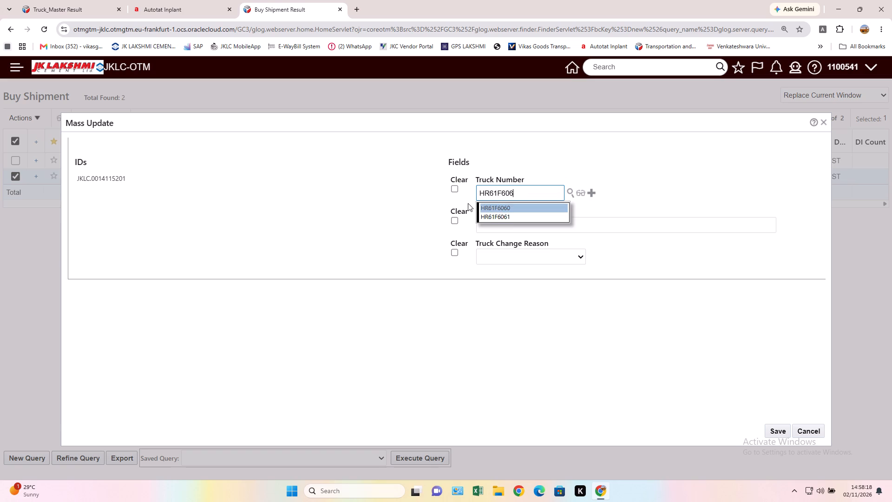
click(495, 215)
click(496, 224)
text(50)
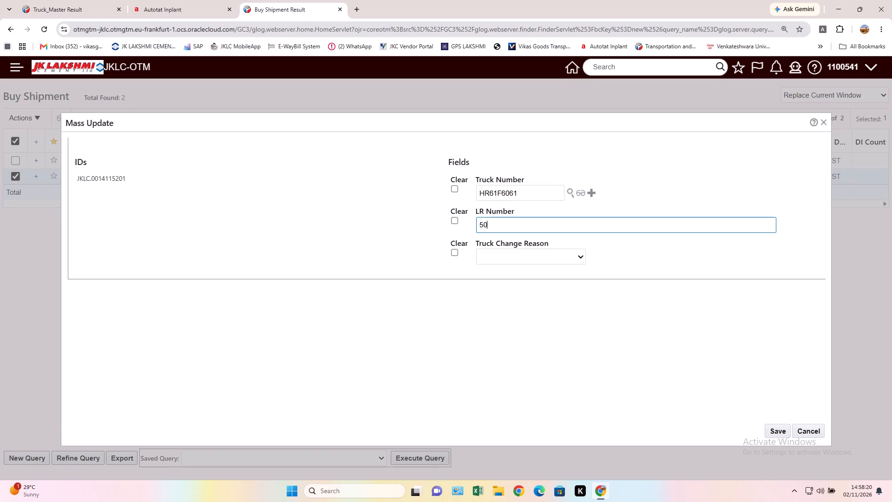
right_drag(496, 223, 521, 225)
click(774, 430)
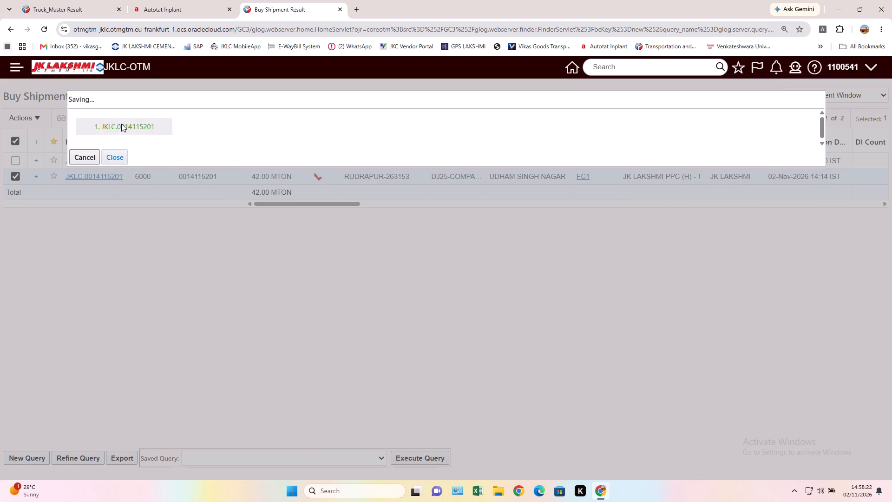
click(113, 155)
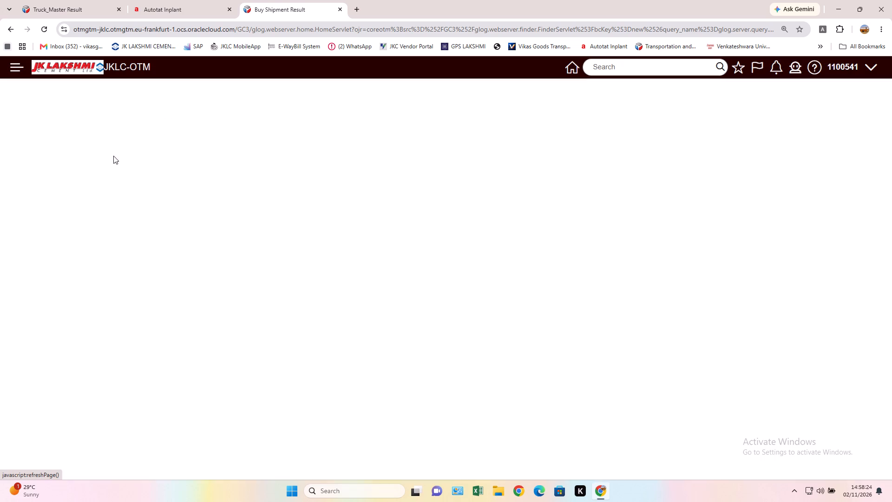
click(36, 116)
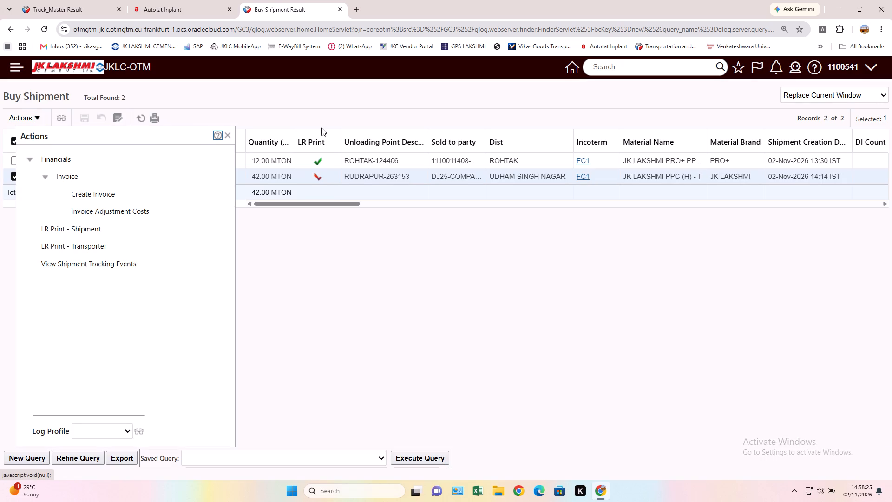
drag(277, 106, 270, 108)
click(117, 115)
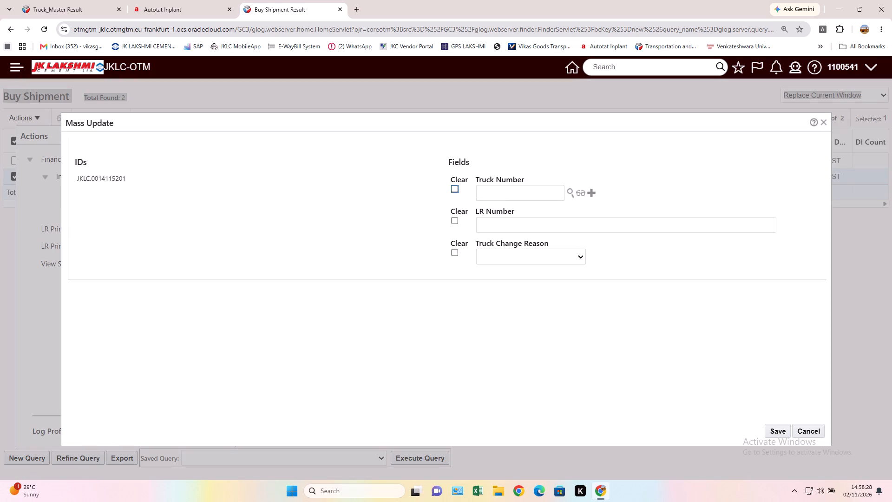
click(524, 189)
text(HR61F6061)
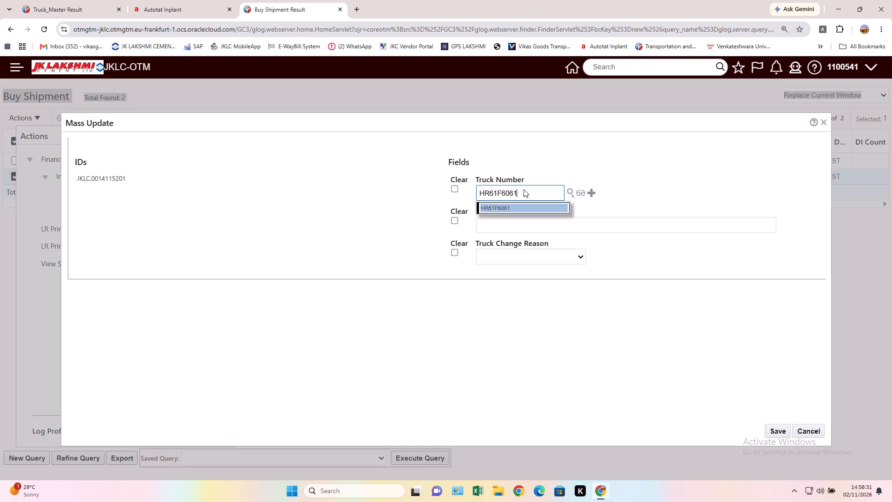
click(511, 232)
text(50)
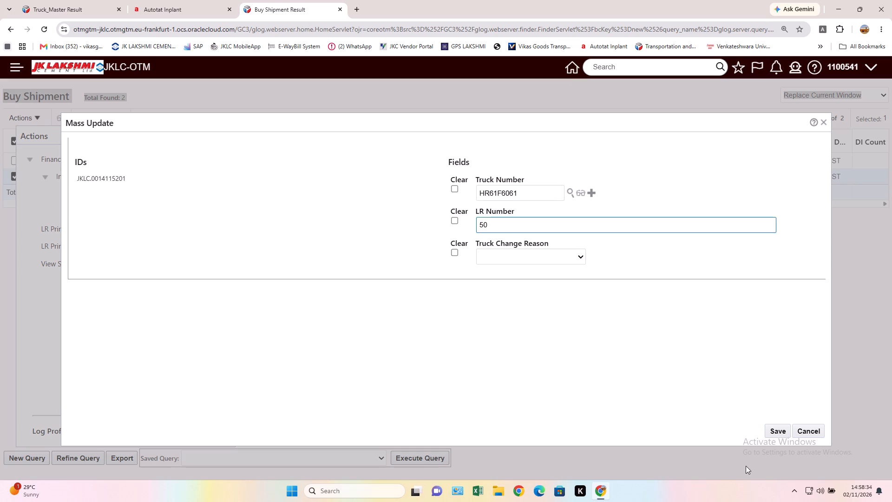
click(774, 435)
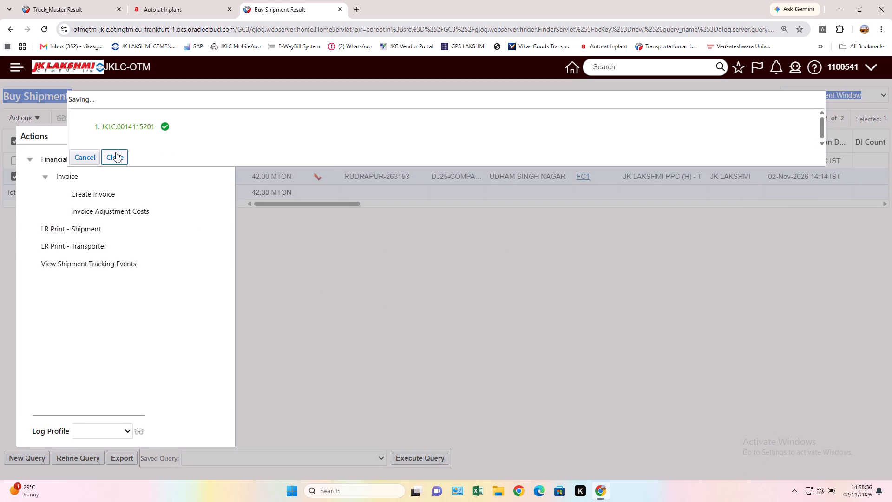
click(116, 152)
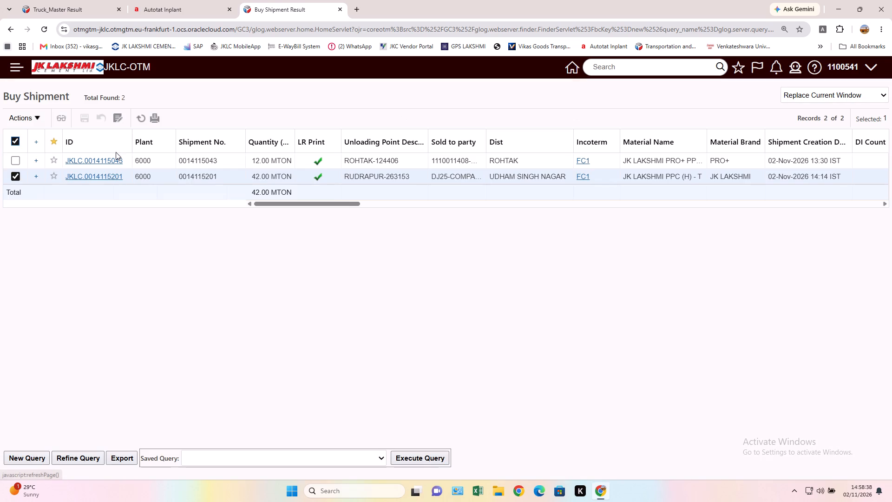
Generate the LR Print - Shipment document for JKLC.0014115201 and print one A4 copy on the Canon LBP2900.
click(34, 121)
click(83, 232)
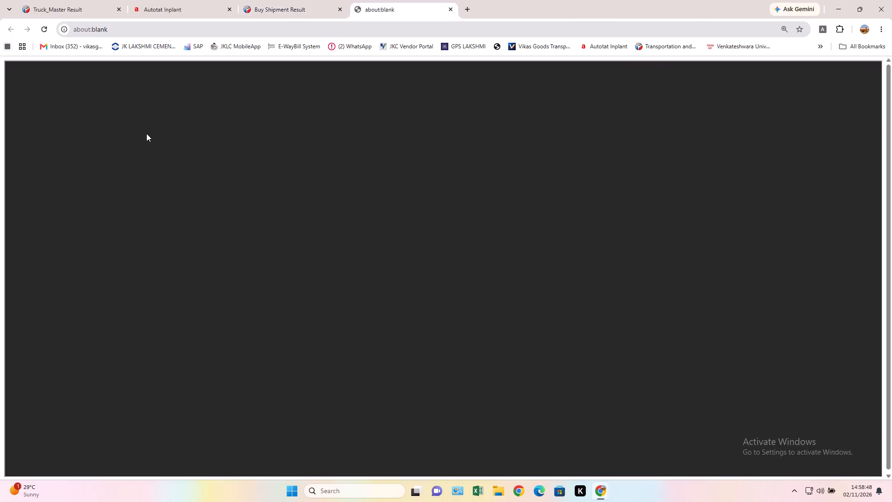
right_drag(442, 201, 431, 197)
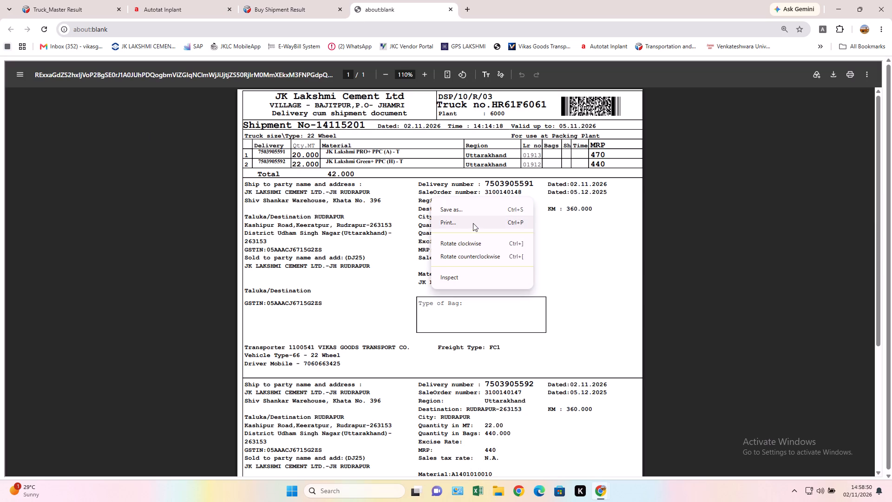
click(473, 223)
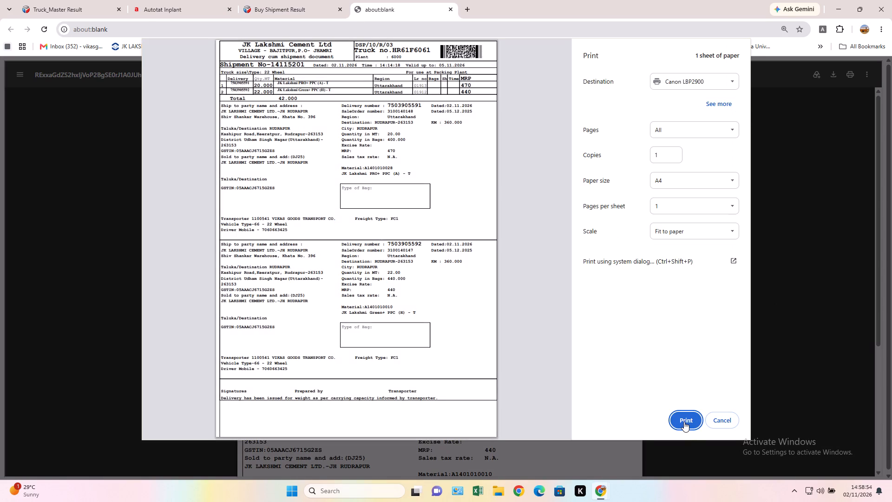
click(684, 422)
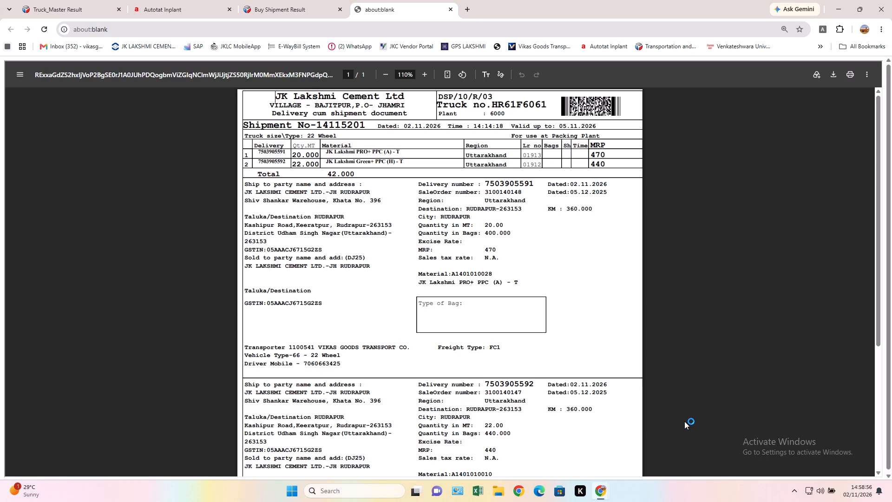
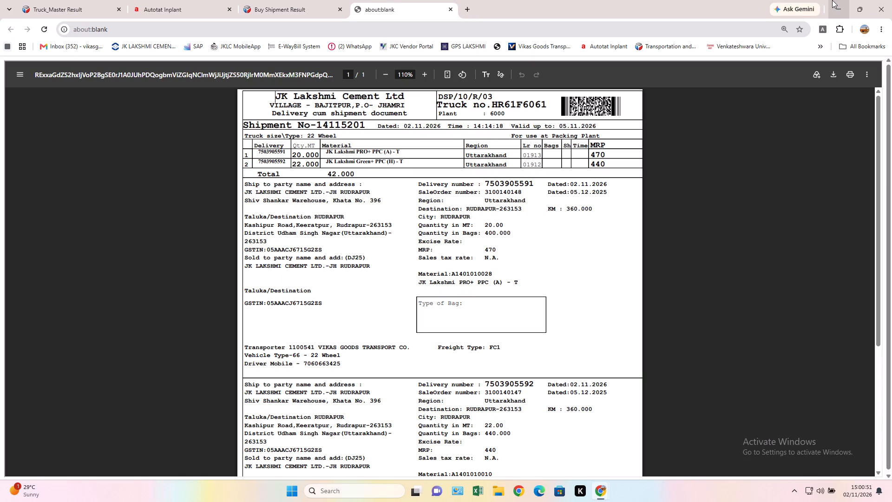
Close the printed delivery cum shipment document.
click(449, 11)
Switch to Autotat Inplant and check the Direct Order and Auction Order lists under Assigned Orders for the Jharli plant.
click(163, 0)
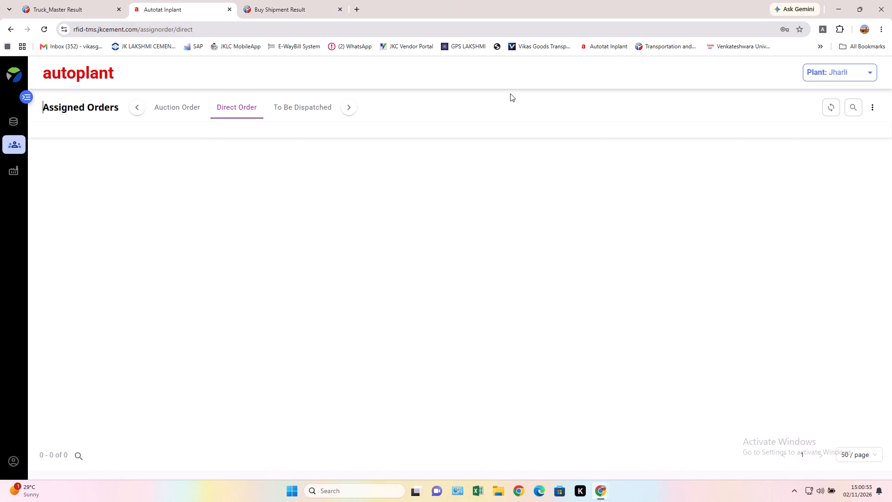
click(192, 112)
click(230, 110)
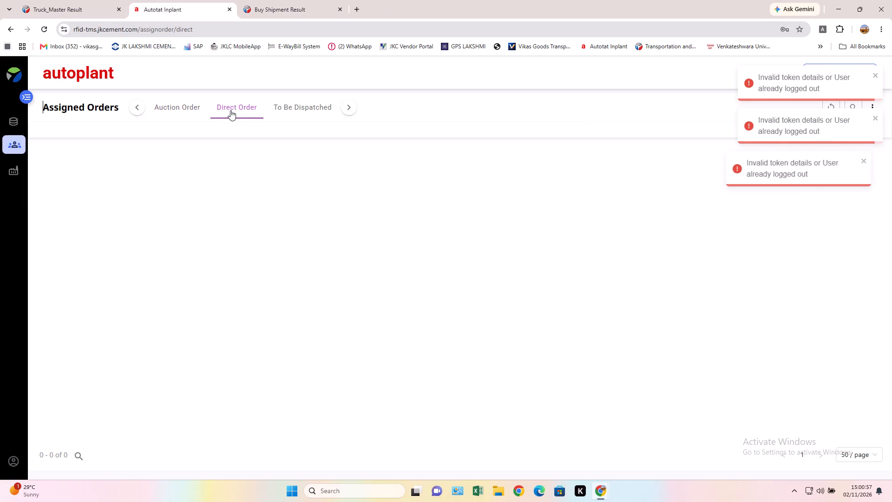
click(230, 110)
click(177, 109)
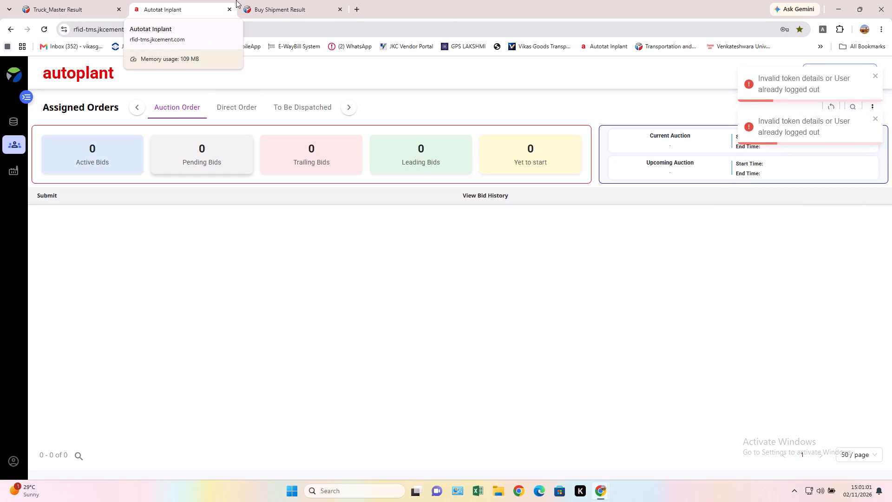
In JKLC-OTM, replace the Truck_Master results with an unfiltered Online Booking/Tendering search and look through the listed shipments.
drag(3, 0, 14, 0)
click(32, 0)
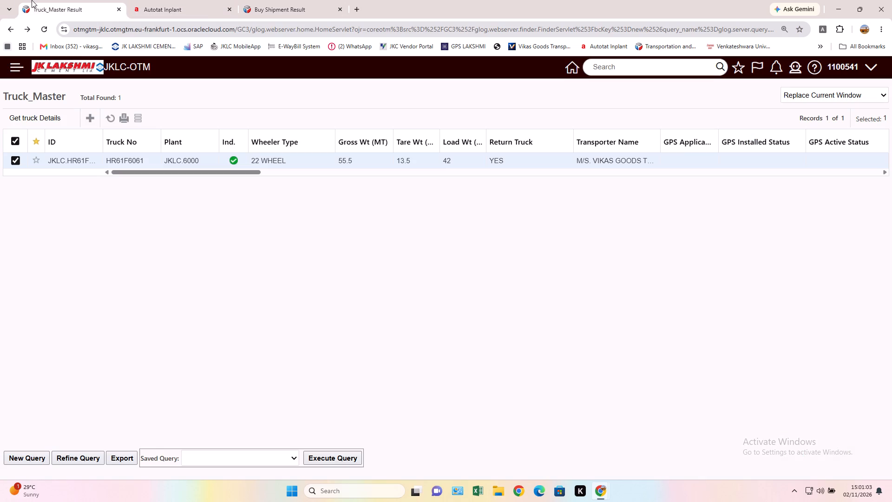
click(572, 68)
click(384, 293)
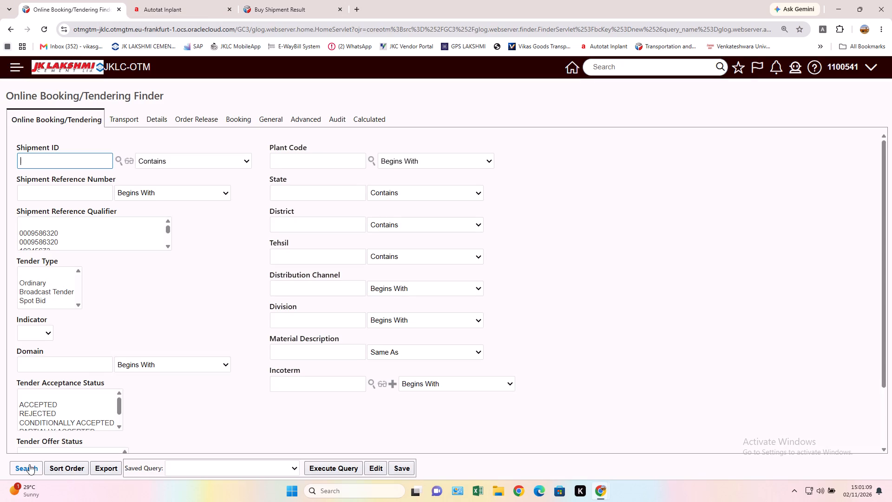
click(29, 465)
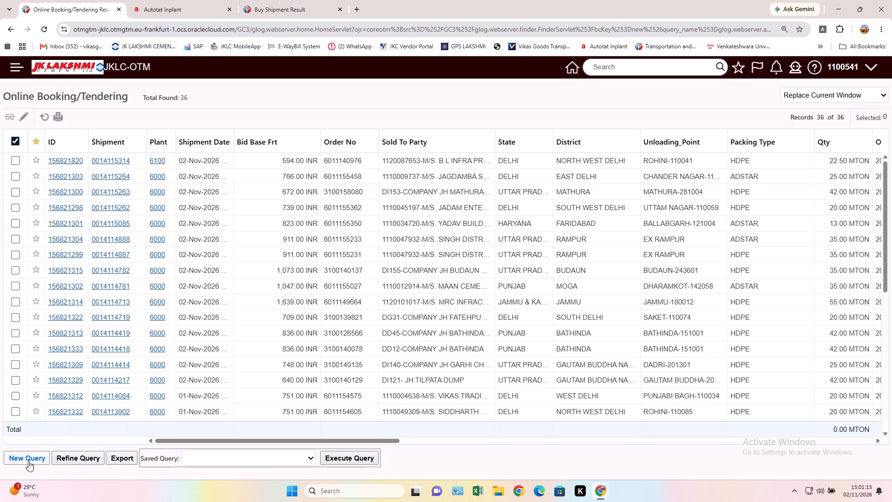
scroll(96, 358, down, 14)
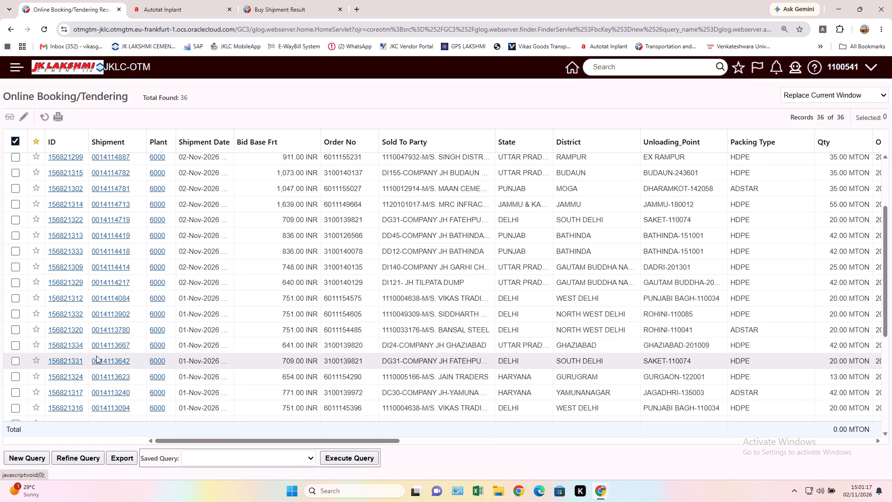
scroll(96, 356, down, 14)
scroll(96, 356, down, 7)
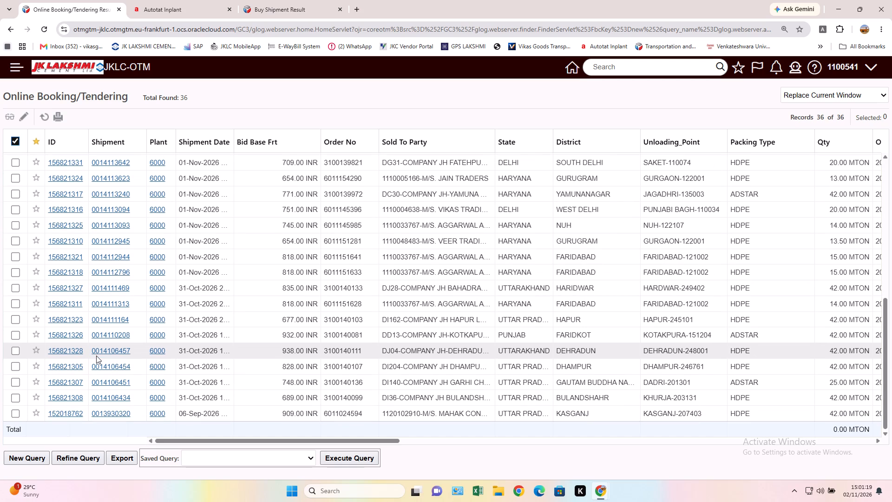
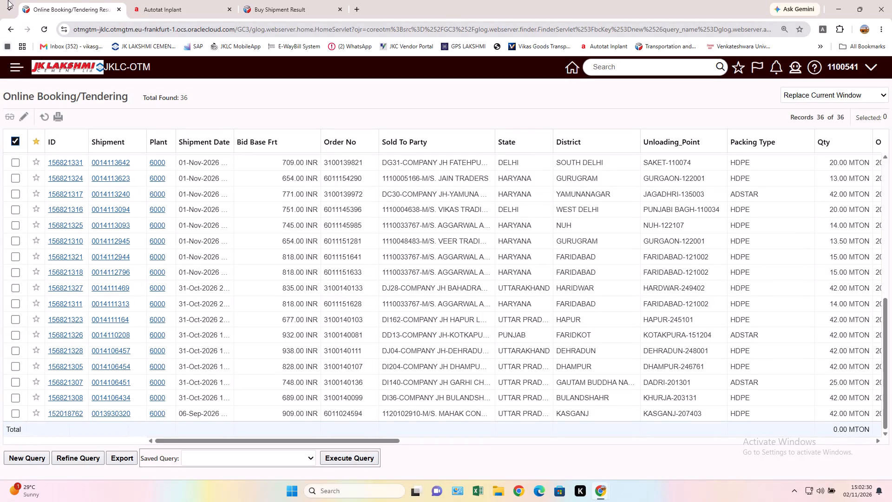
Return to the JKLC-OTM home page and rerun the E-bidding Tender search without filters to check the current booking orders.
click(569, 67)
click(375, 269)
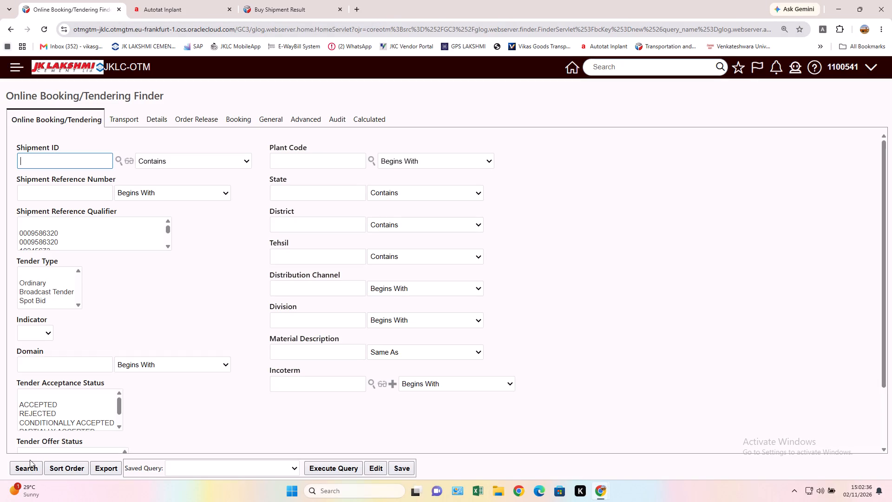
click(31, 470)
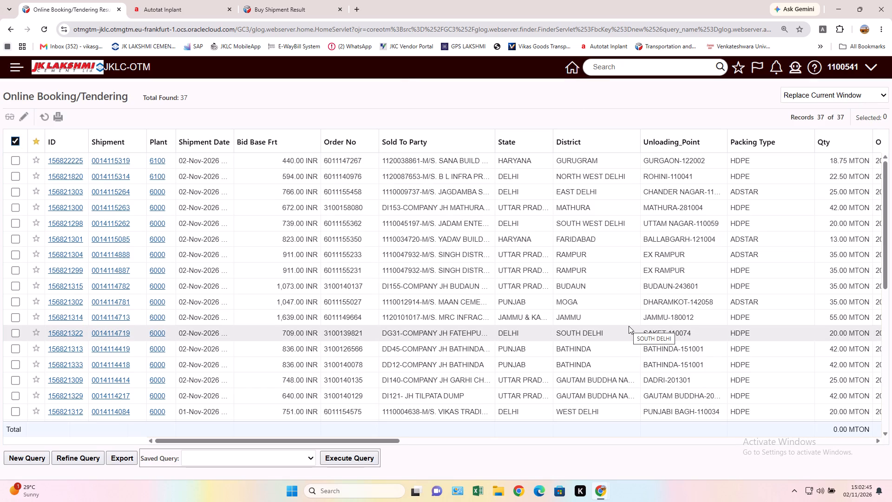
Leave the Buy Shipment results and return that JKLC-OTM window to its home page.
click(316, 11)
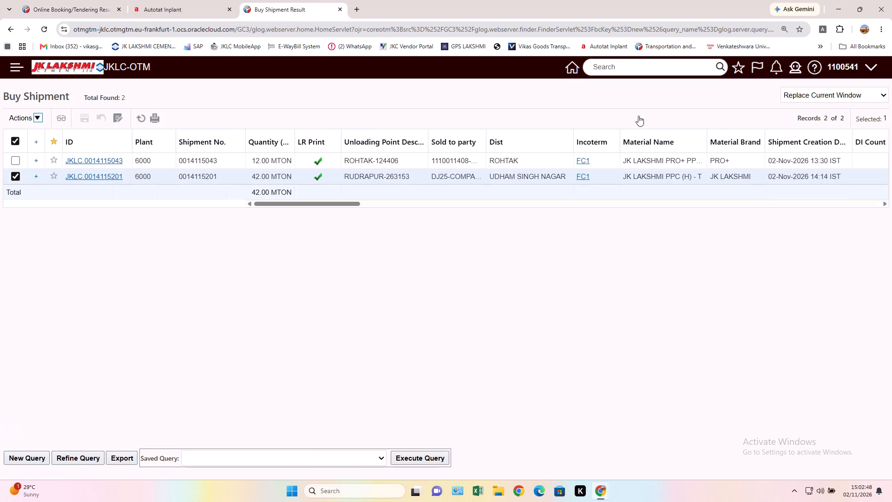
click(569, 71)
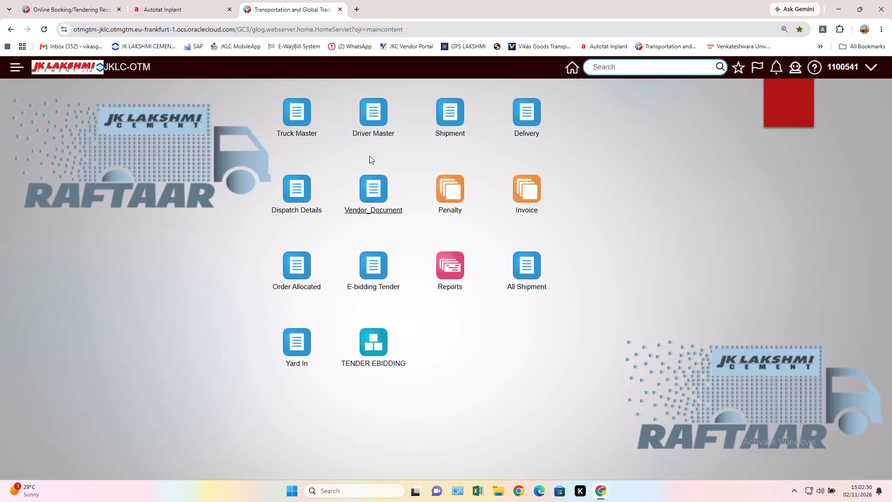
Switch to Autotat Inplant, log out, and log back in with the saved credentials.
click(183, 0)
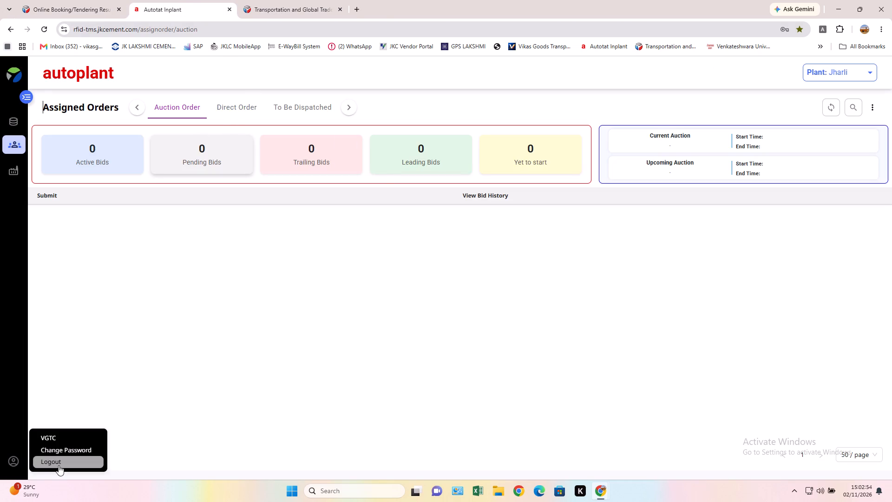
click(59, 465)
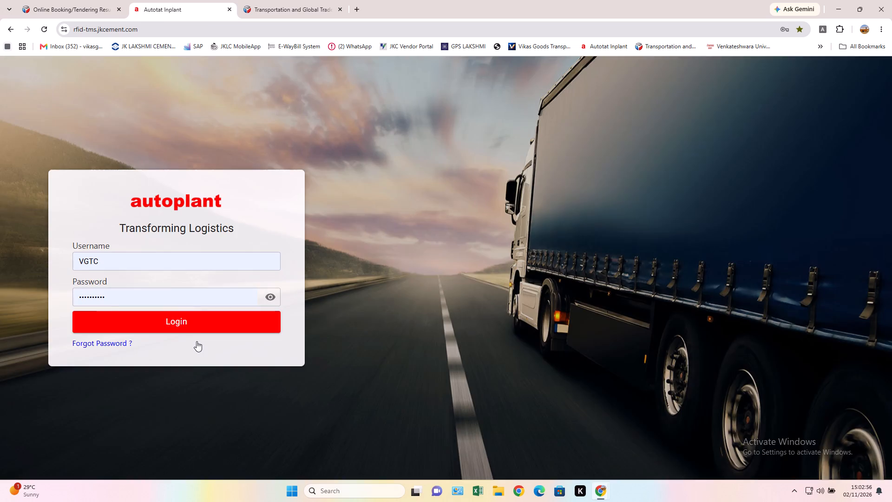
click(197, 318)
Examine the Direct Order list under Assigned Orders, including its vehicle, city, district, material and freight columns.
click(246, 107)
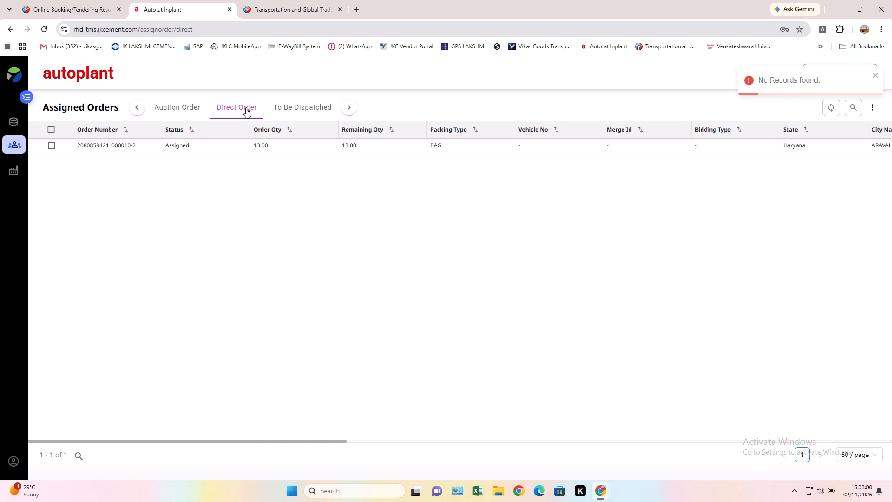
drag(233, 441, 264, 446)
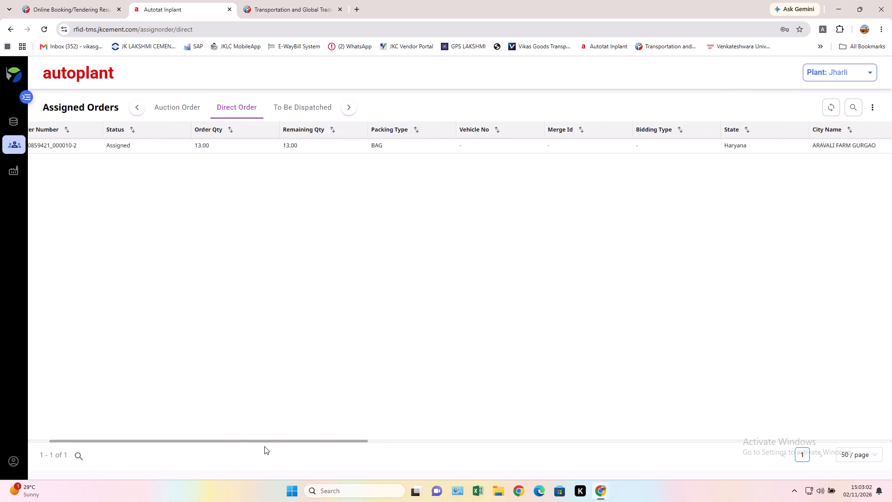
drag(264, 446, 365, 458)
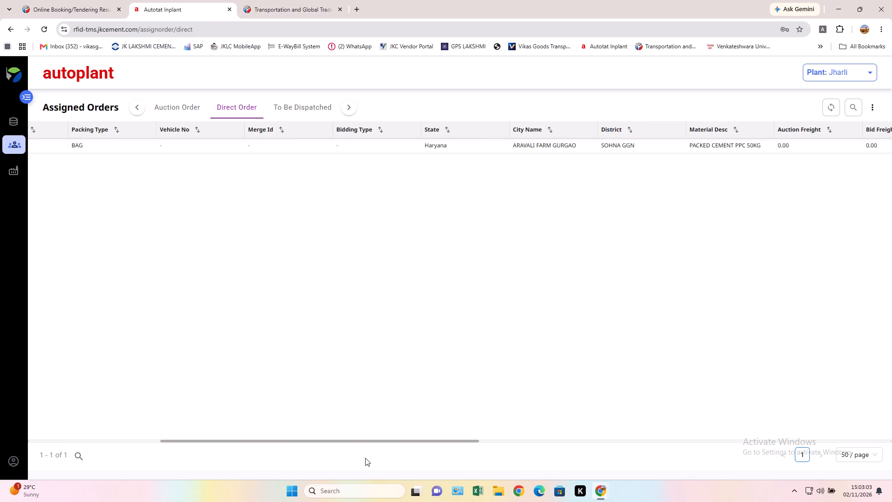
drag(365, 458, 340, 456)
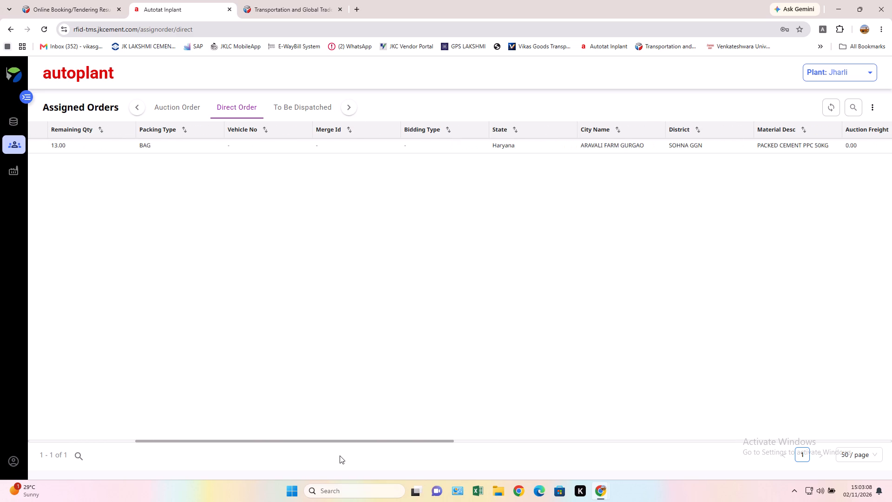
Check the Auction Order list and filter it to the bids that are yet to start.
click(186, 105)
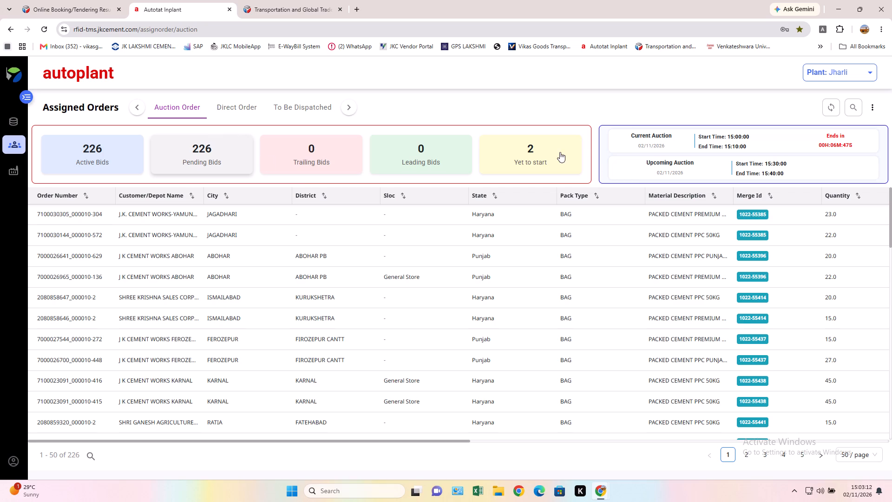
click(560, 152)
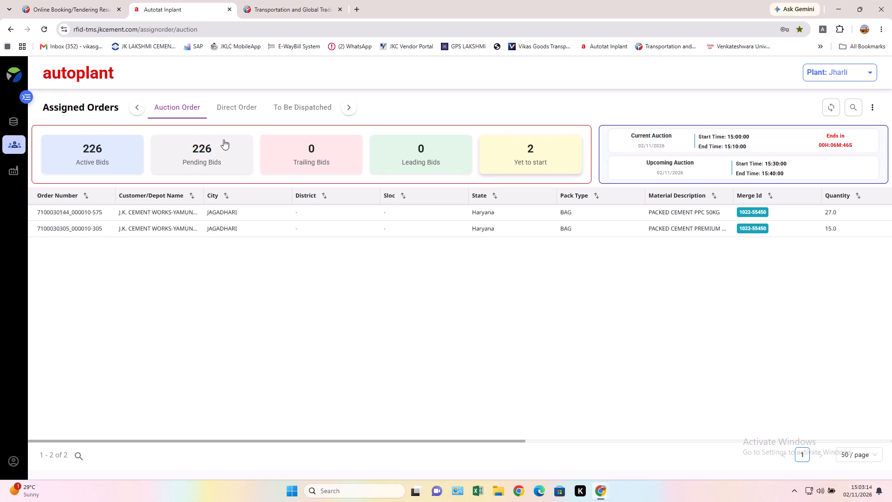
Show the pending bids in the Auction Order list with 200 orders per page.
click(226, 150)
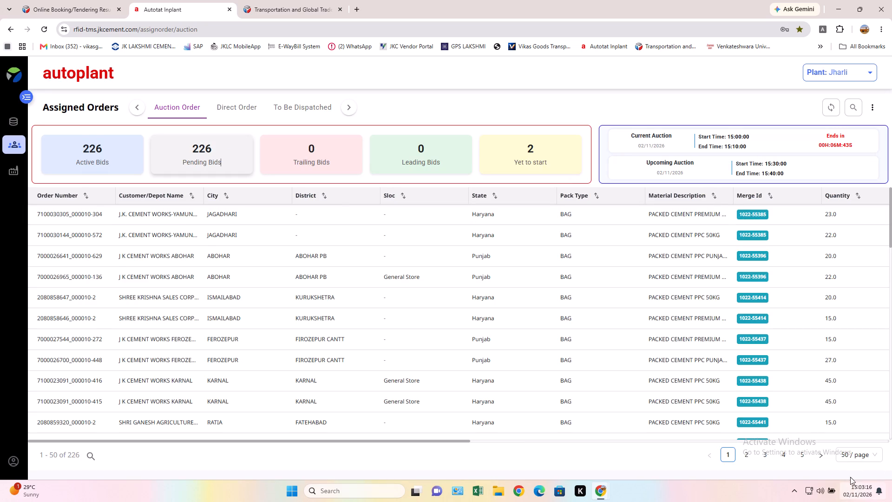
click(859, 456)
click(865, 433)
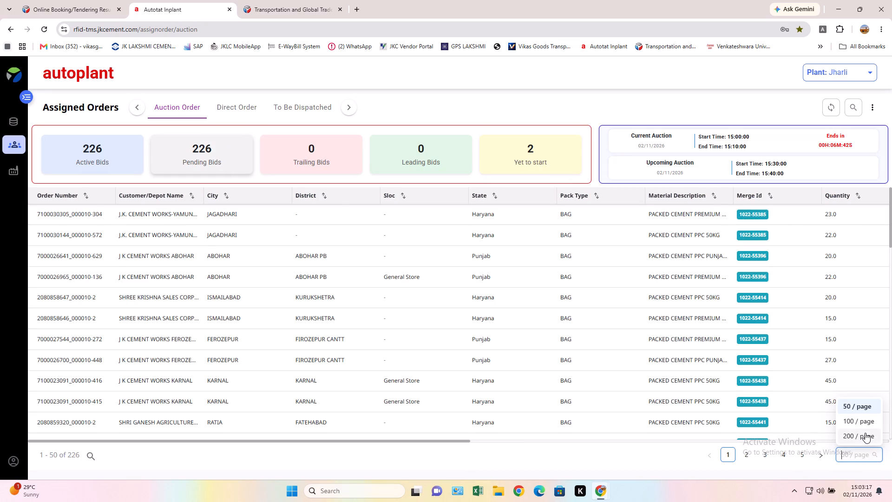
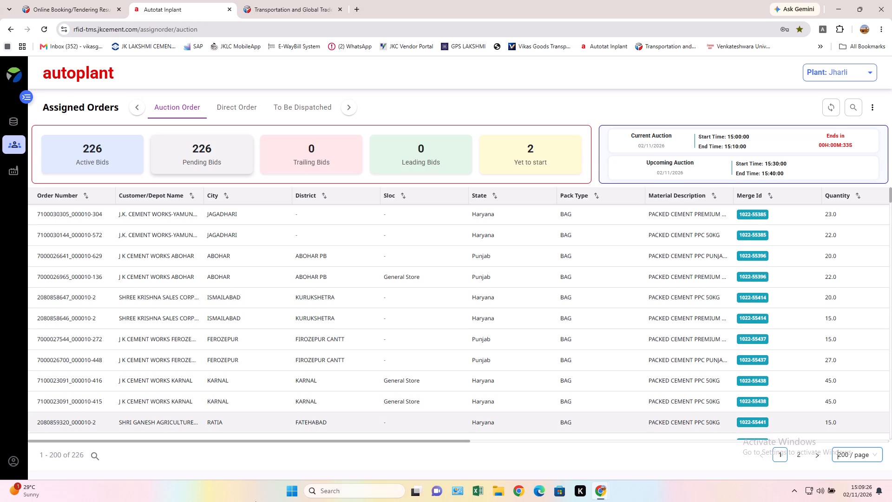
Examine the pending auction bids on the first page, kept at 200 orders per page, for their customers, cities, districts, materials and quantities.
click(840, 455)
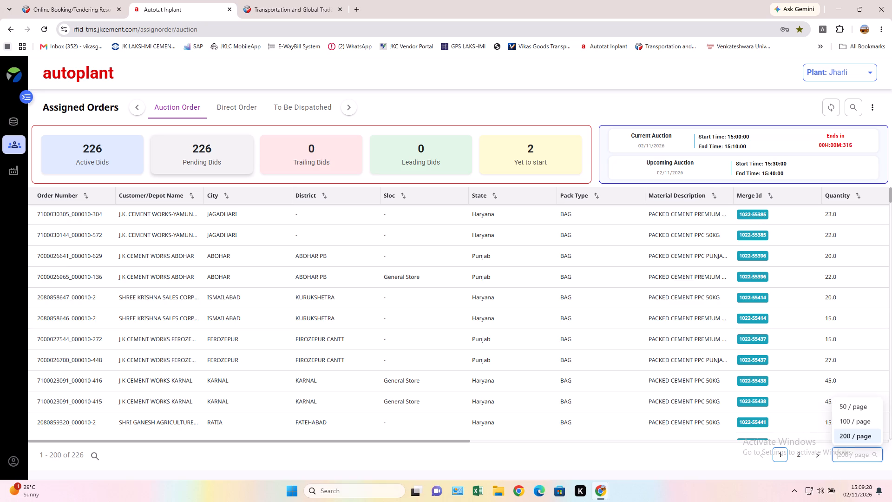
click(846, 434)
scroll(280, 305, down, 1)
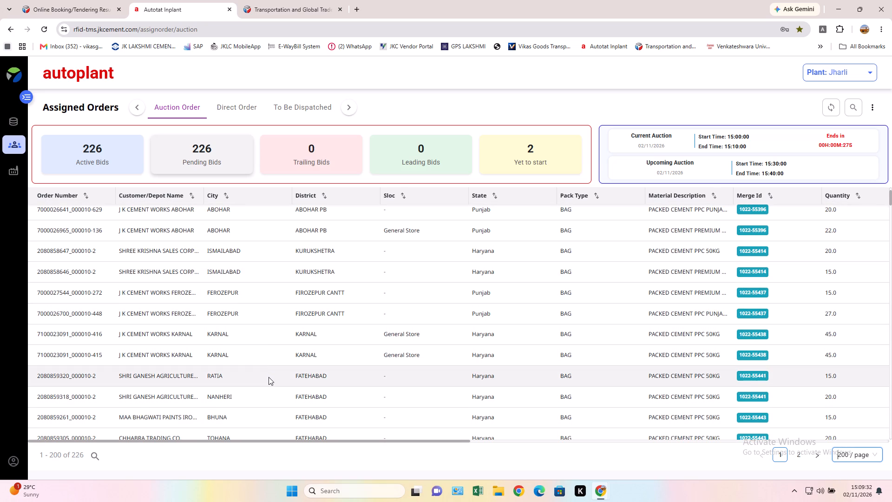
scroll(262, 413, down, 1)
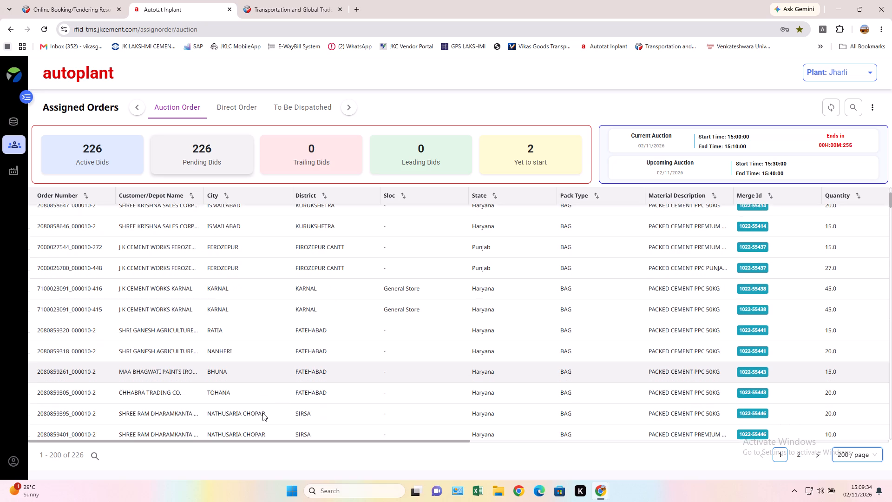
scroll(262, 396, down, 1)
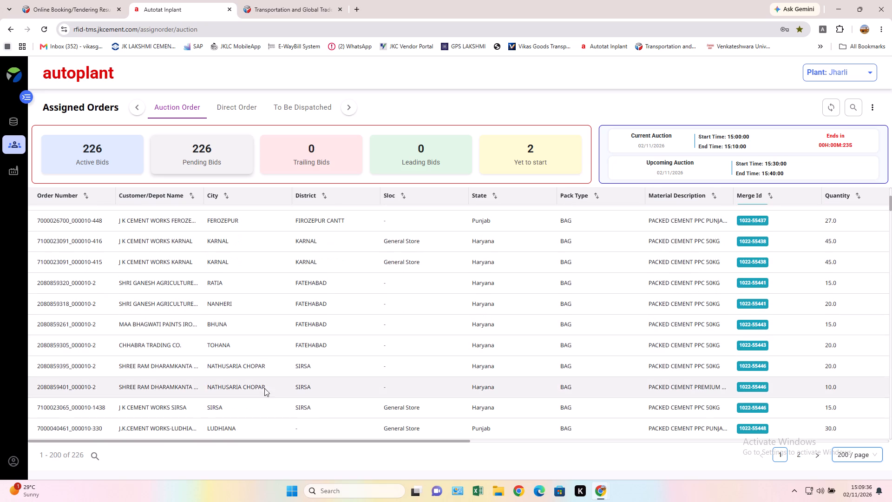
scroll(271, 408, down, 1)
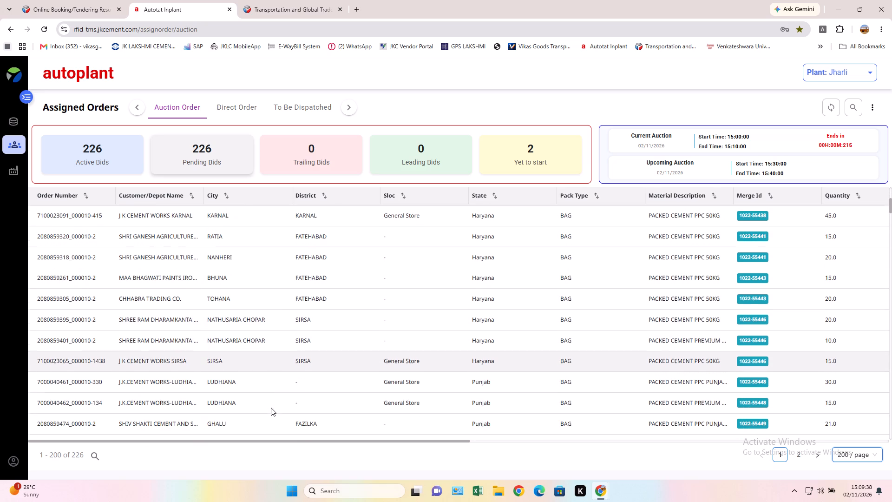
scroll(271, 408, down, 1)
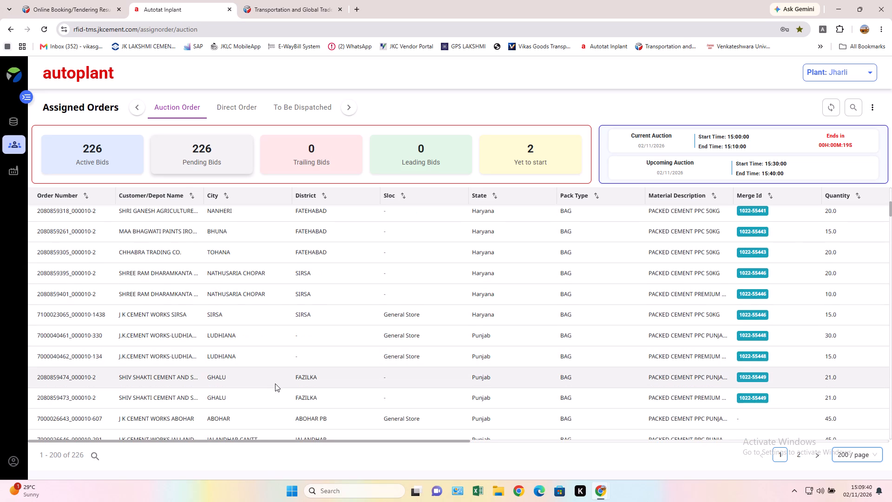
scroll(275, 383, down, 1)
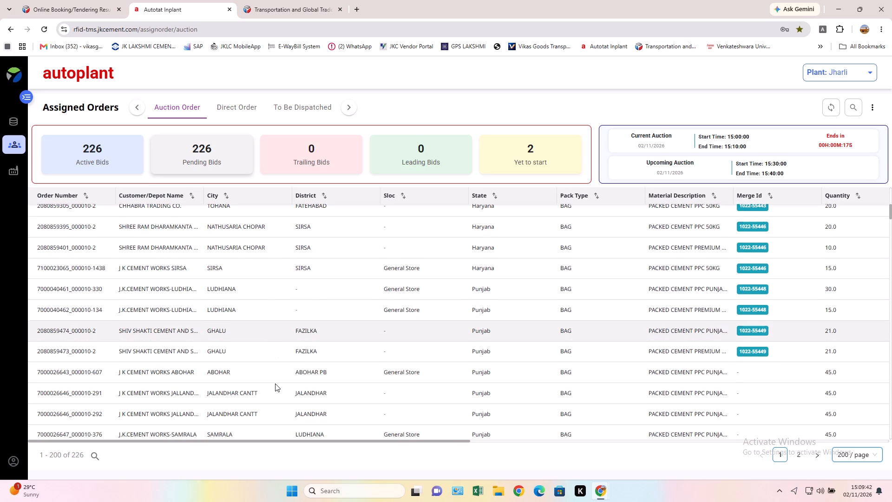
scroll(280, 357, down, 5)
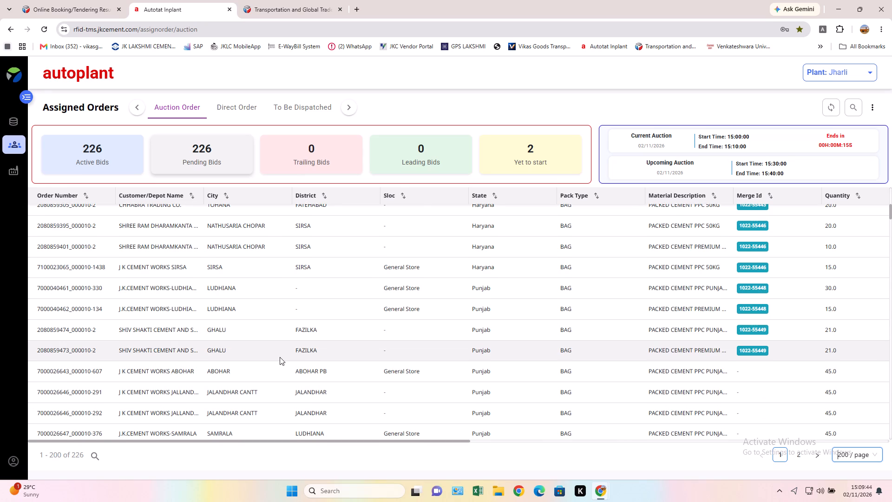
scroll(280, 357, down, 18)
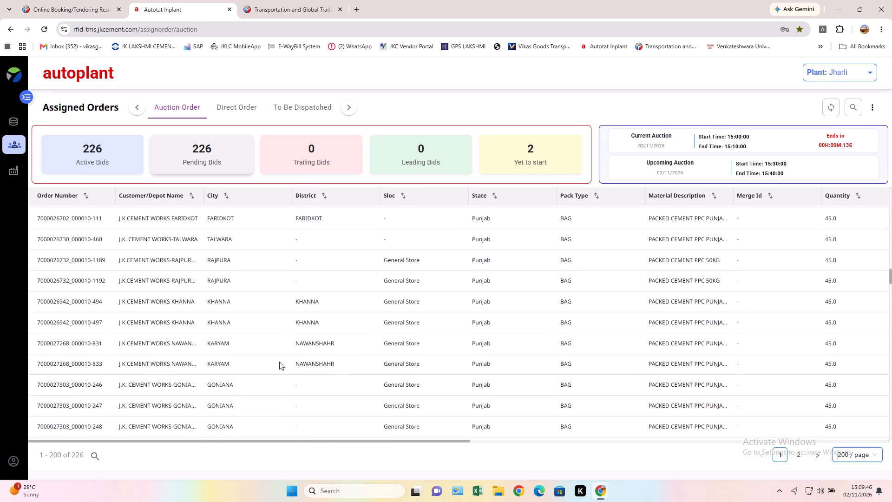
scroll(279, 362, down, 20)
scroll(279, 364, down, 7)
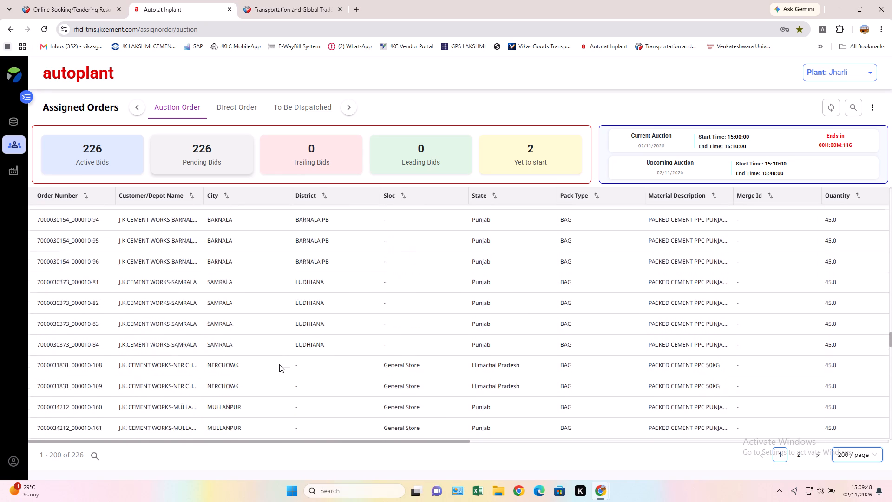
scroll(279, 364, down, 19)
scroll(279, 366, down, 7)
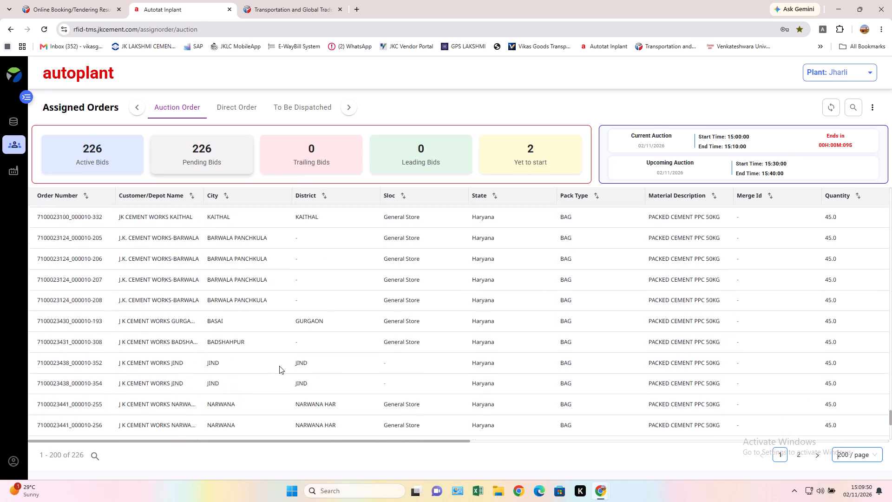
scroll(279, 366, down, 18)
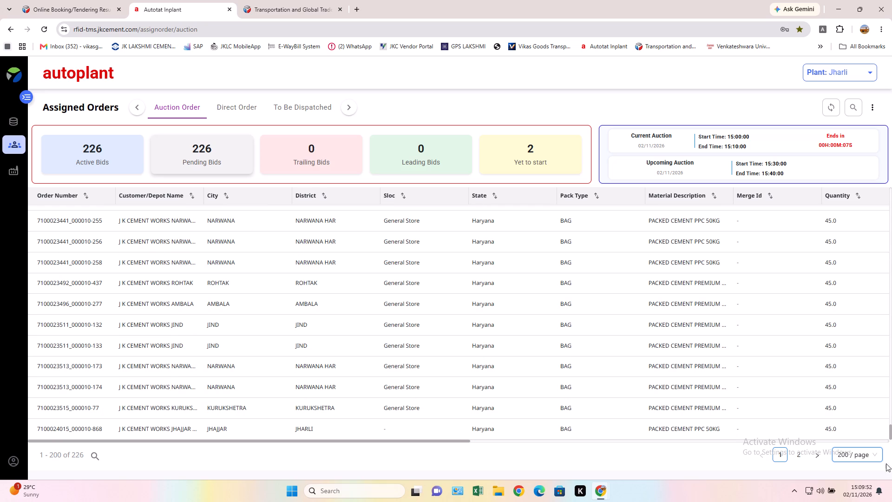
Check the remaining pending auction bids on page 2 of the Auction Order list.
click(798, 458)
scroll(421, 381, down, 7)
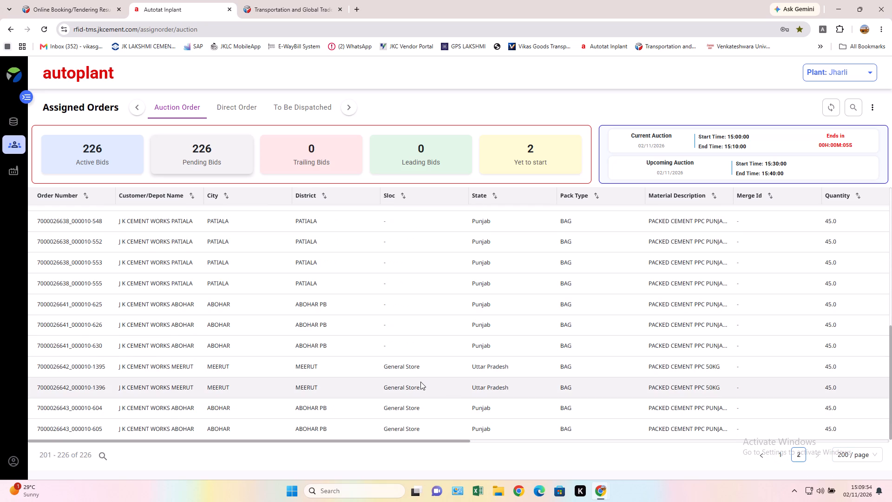
scroll(420, 382, up, 10)
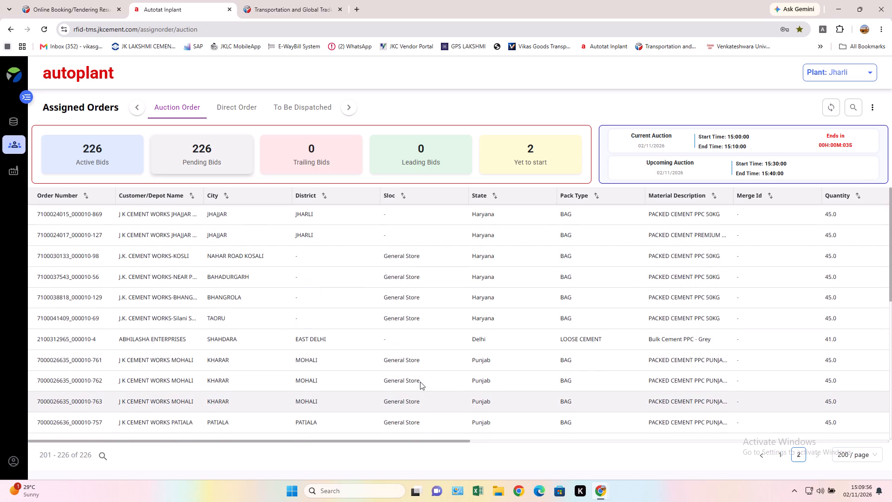